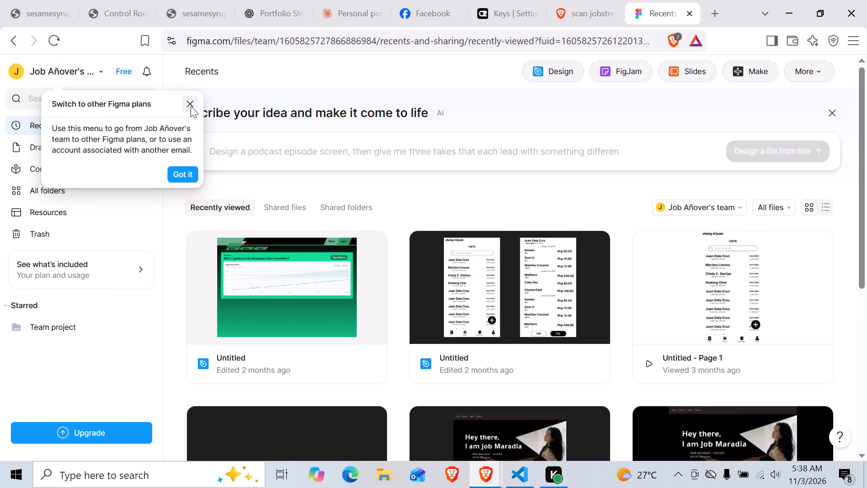
Dismiss the plan-switching tip and the AI idea prompt banner, and look over the recent files.
left_click(191, 106)
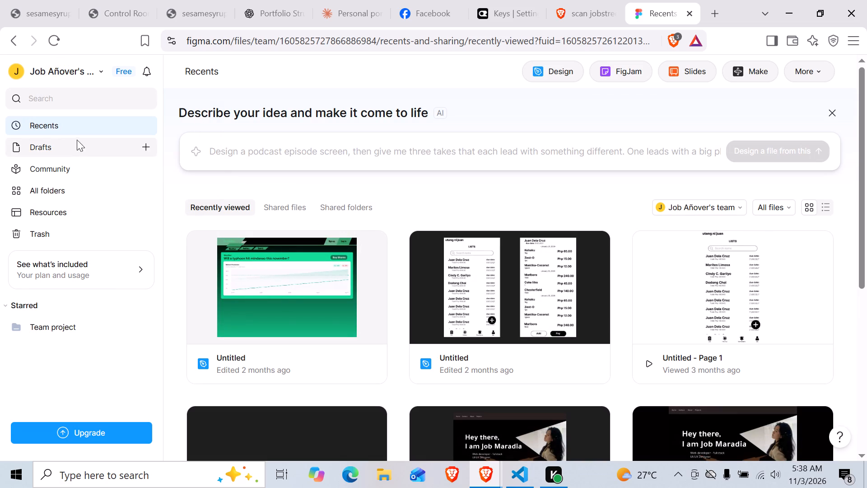
scroll(295, 300, "down", 3)
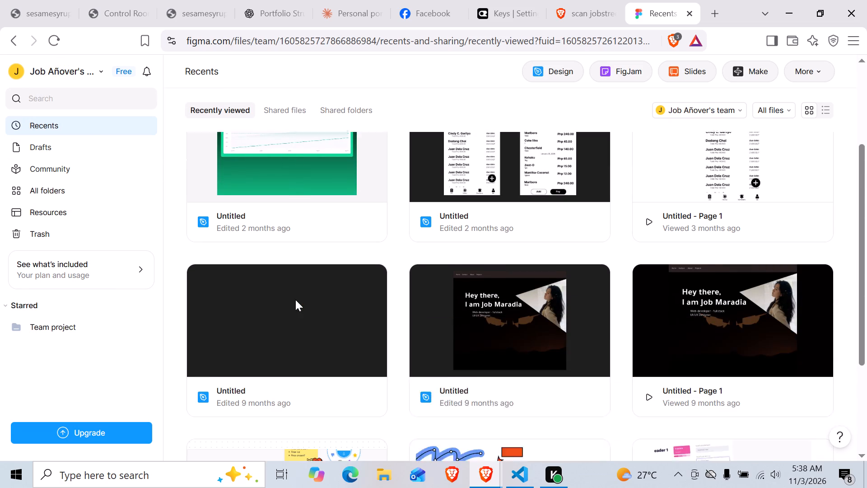
scroll(295, 300, "up", 4)
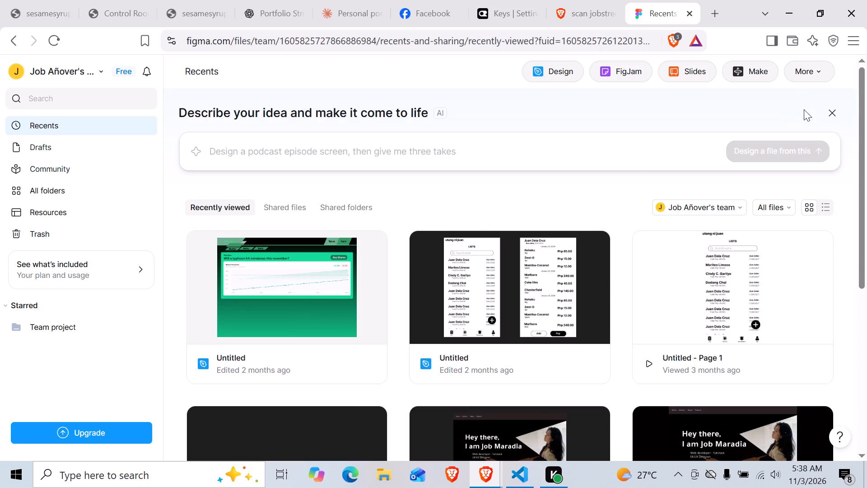
left_click(835, 116)
scroll(398, 245, "down", 2)
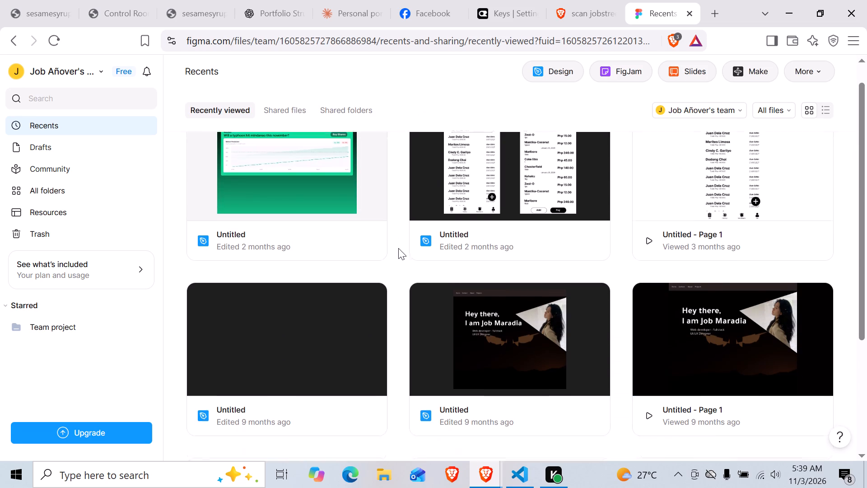
scroll(303, 271, "up", 3)
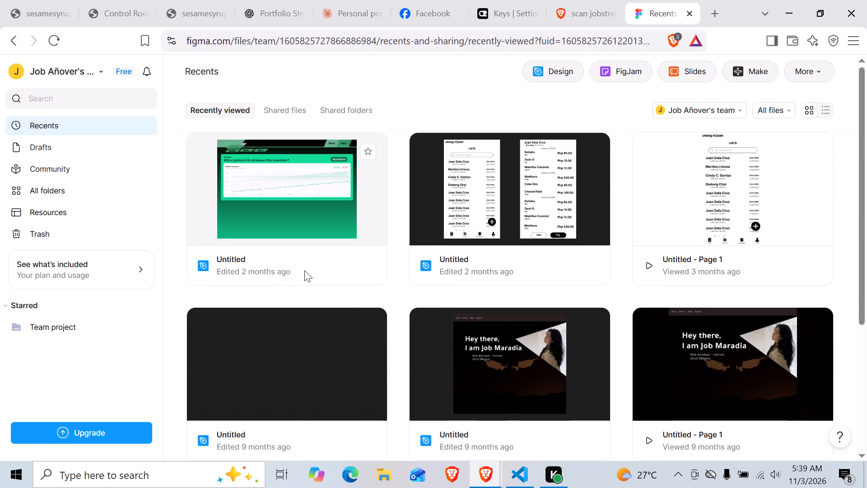
scroll(304, 270, "up", 2)
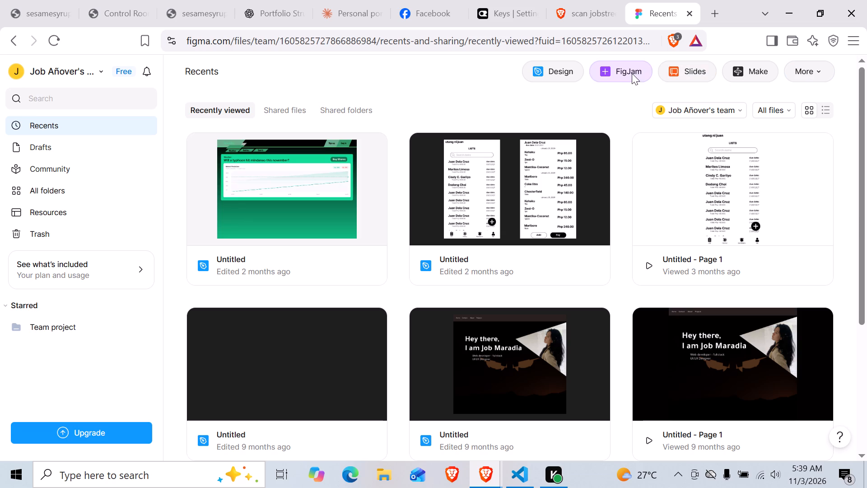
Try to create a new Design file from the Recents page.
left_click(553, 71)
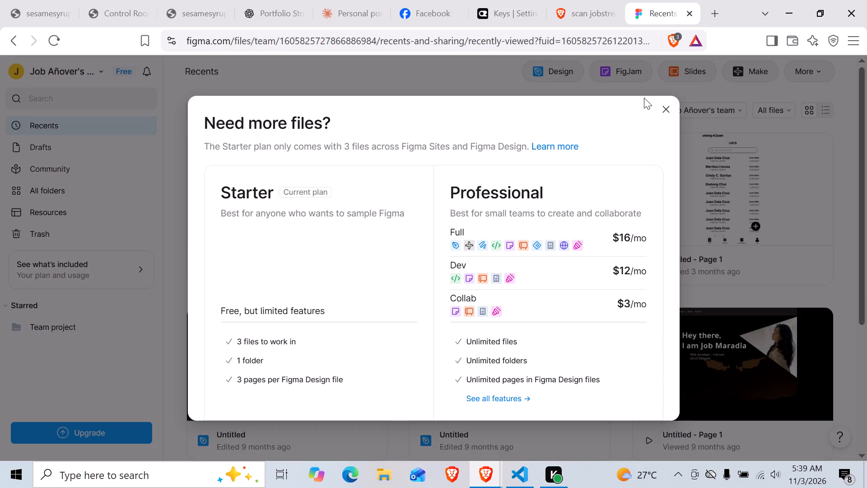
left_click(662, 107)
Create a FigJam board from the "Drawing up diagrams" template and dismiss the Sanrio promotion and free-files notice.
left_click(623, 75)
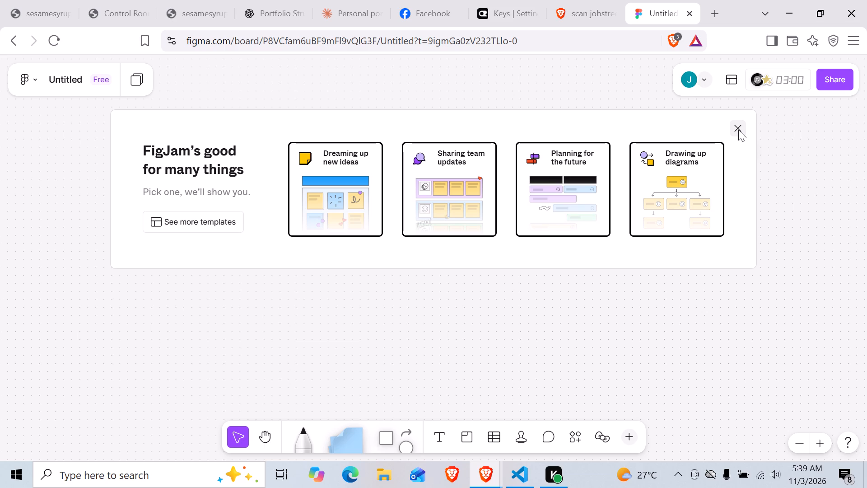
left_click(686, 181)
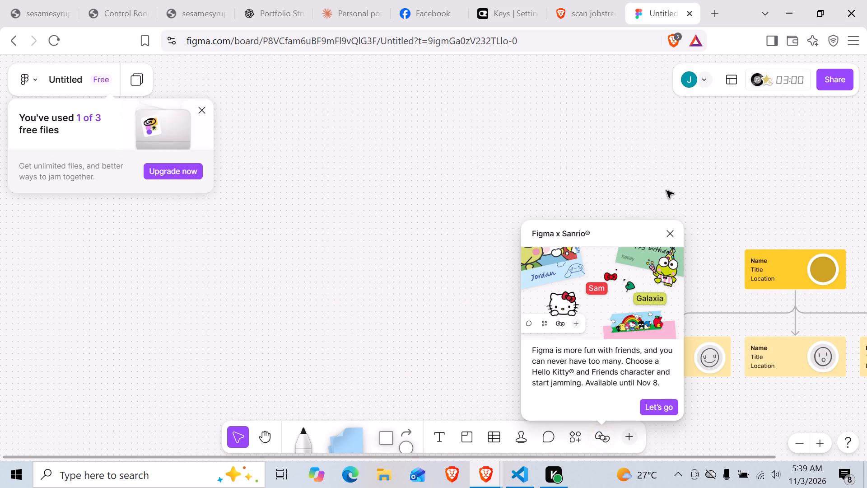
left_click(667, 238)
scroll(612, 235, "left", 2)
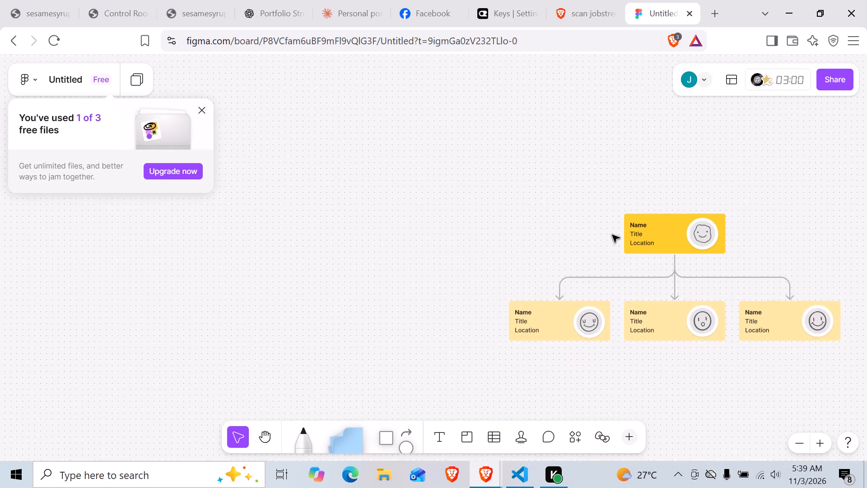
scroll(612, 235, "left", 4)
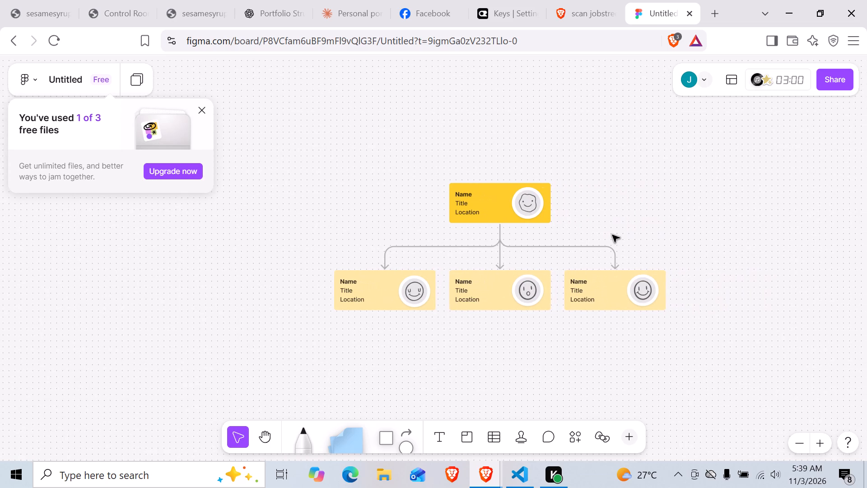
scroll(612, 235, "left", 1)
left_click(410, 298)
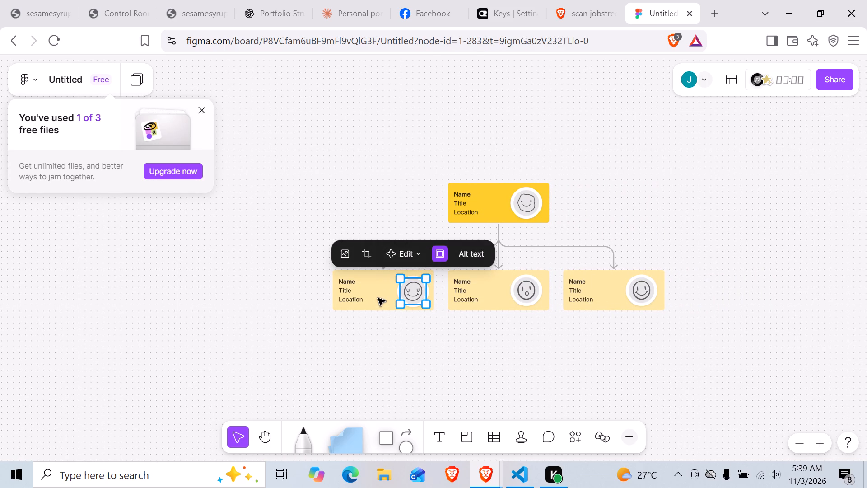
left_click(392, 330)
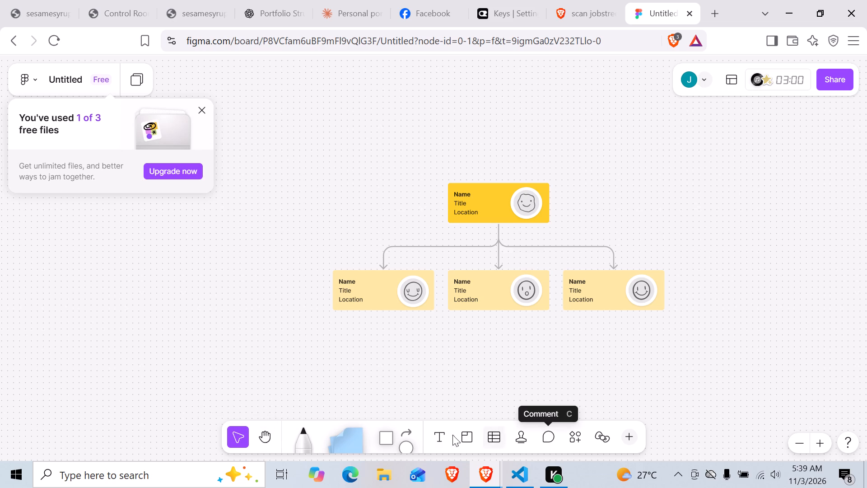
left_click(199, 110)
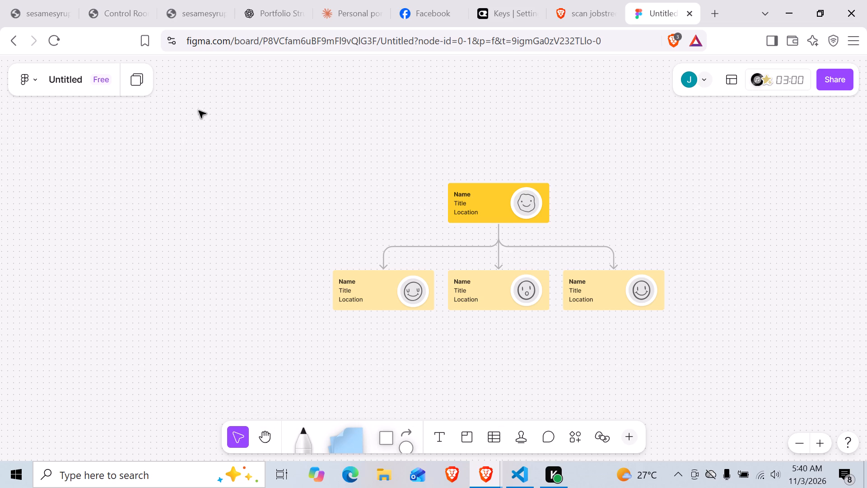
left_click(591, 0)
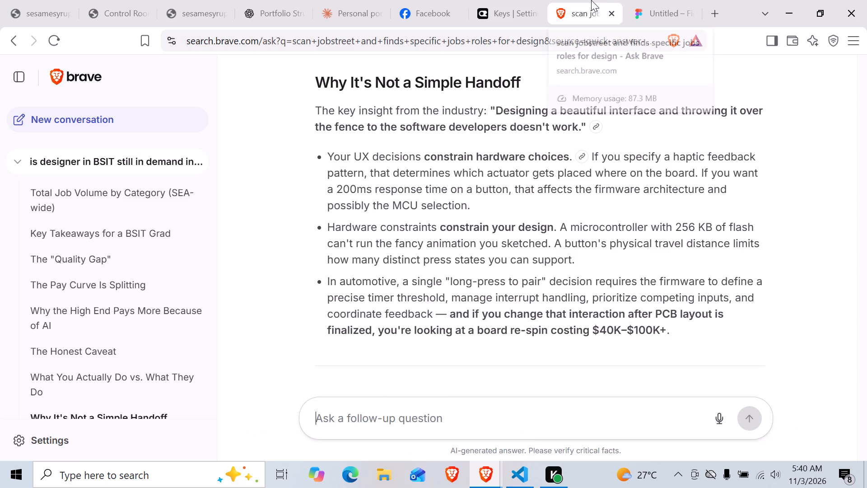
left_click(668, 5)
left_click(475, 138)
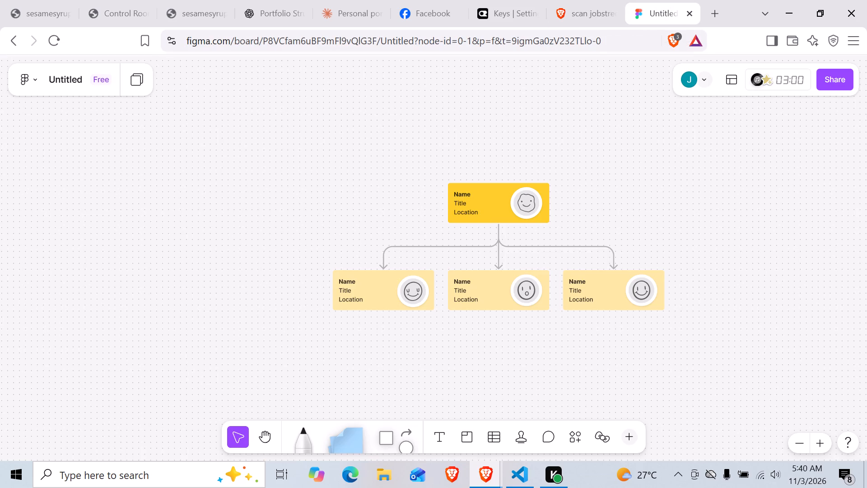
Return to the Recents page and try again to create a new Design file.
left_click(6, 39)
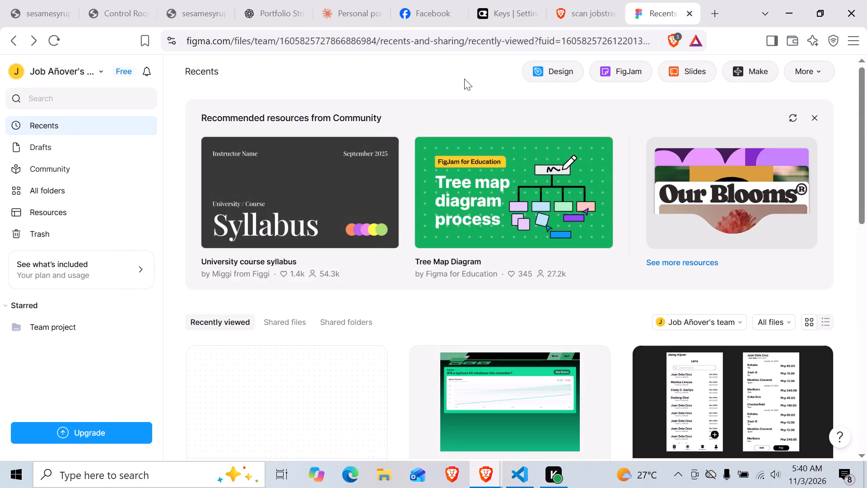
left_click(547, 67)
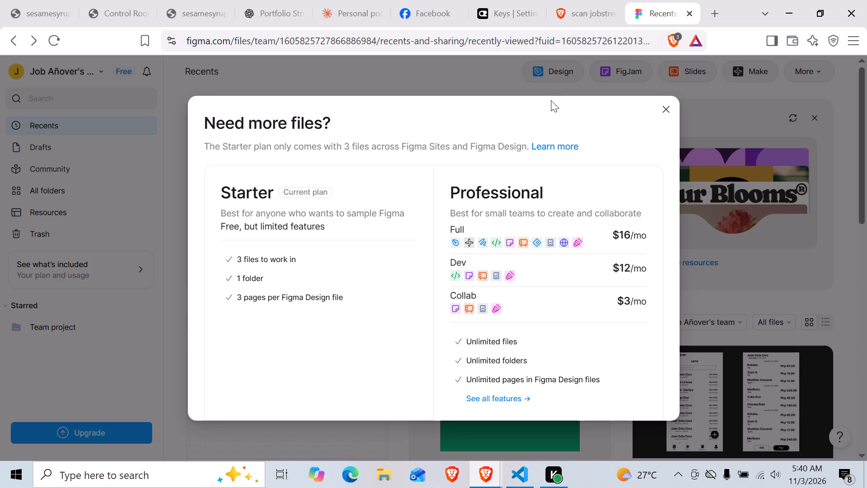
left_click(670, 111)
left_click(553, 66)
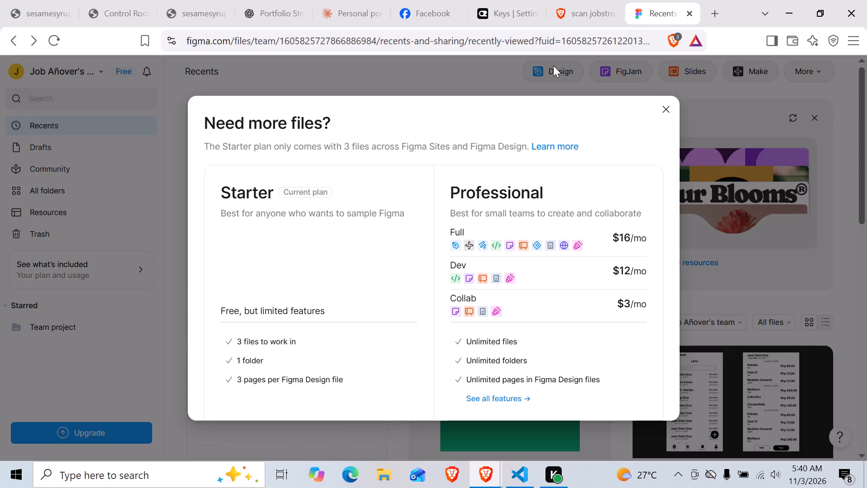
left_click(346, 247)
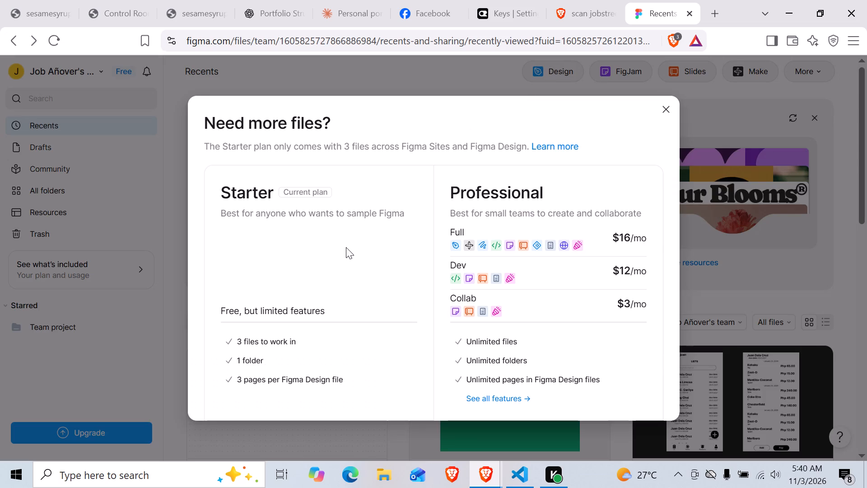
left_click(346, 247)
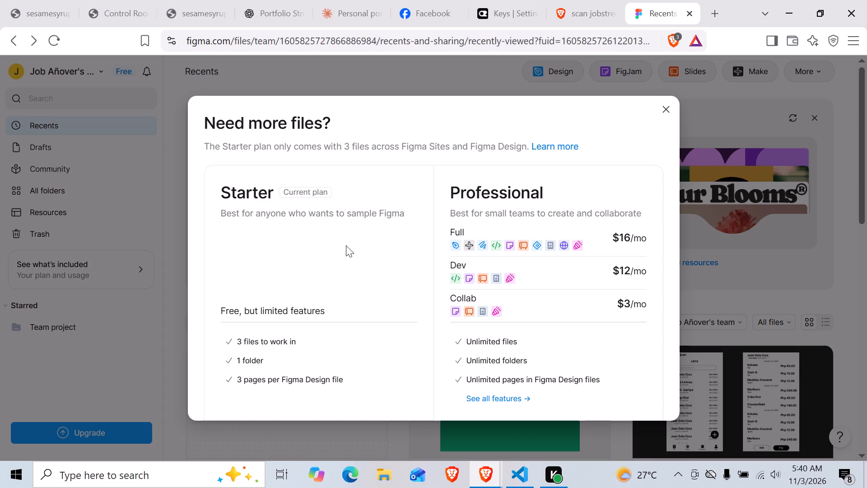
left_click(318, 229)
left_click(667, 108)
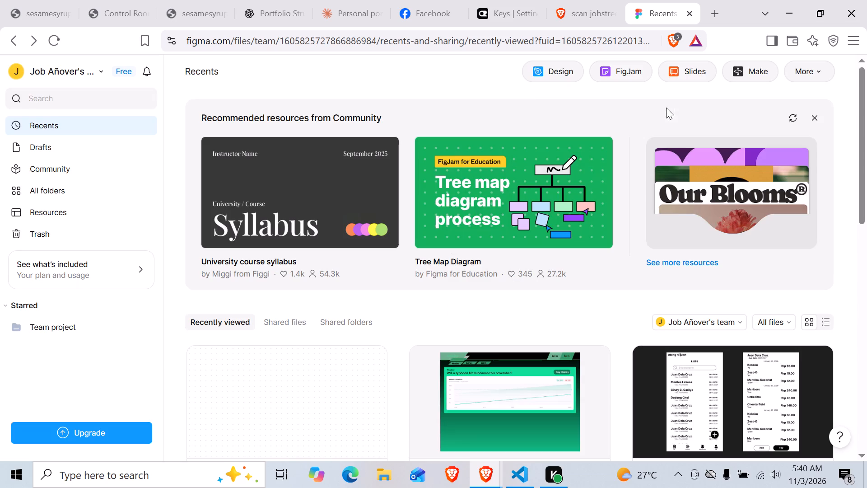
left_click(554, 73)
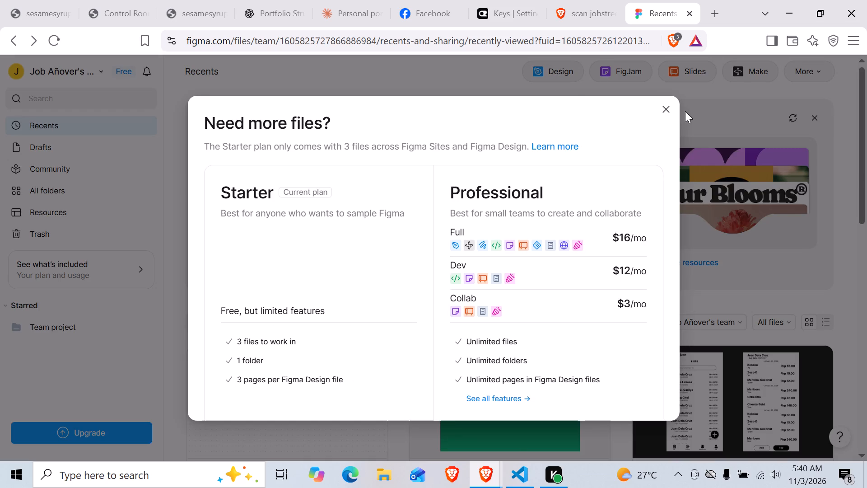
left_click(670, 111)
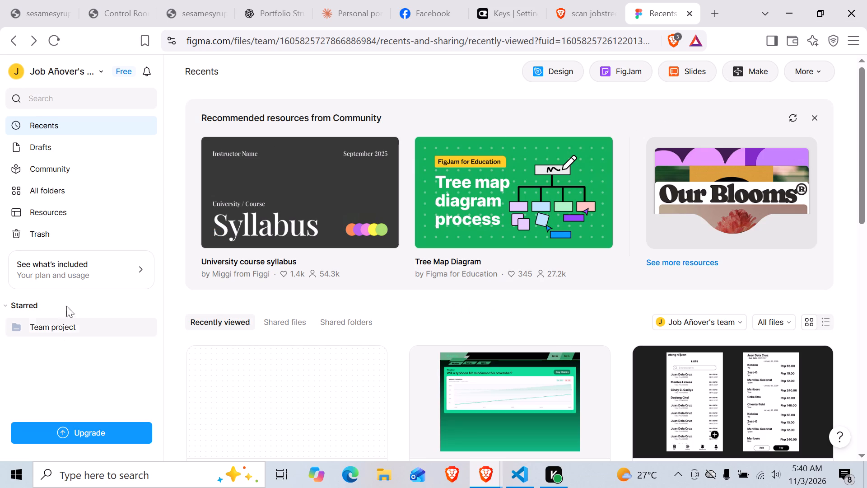
Show all of the team's folders and try to add a new folder.
left_click(54, 191)
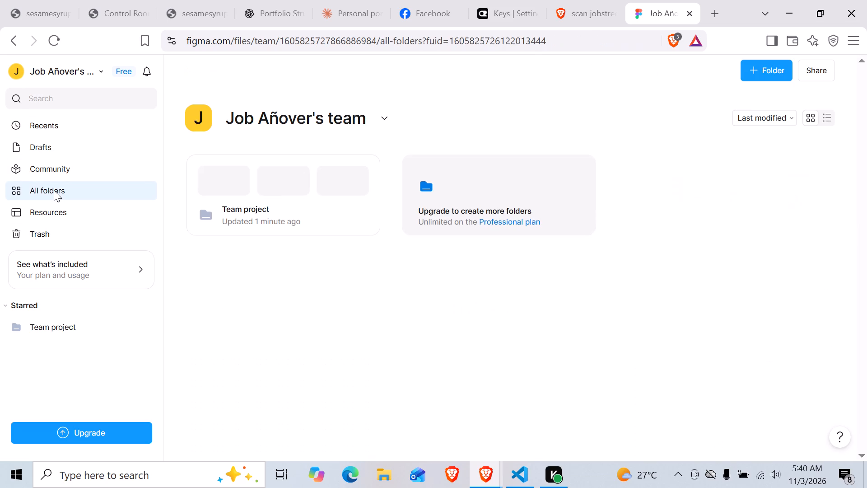
left_click(749, 65)
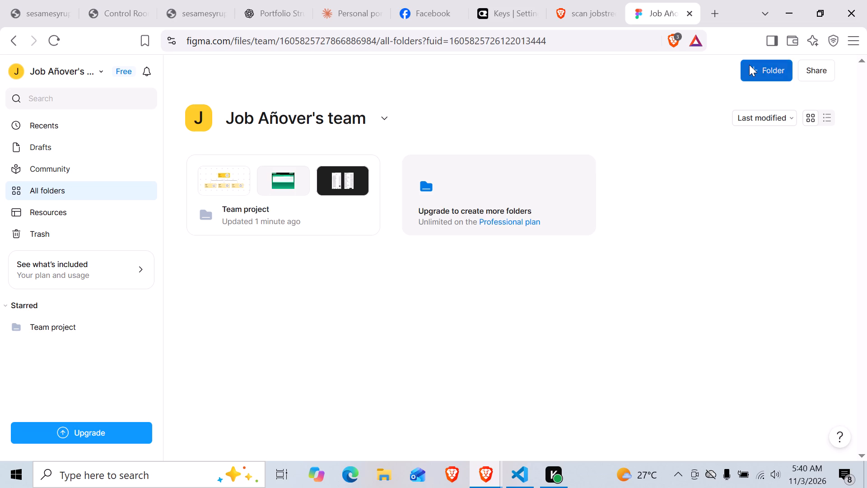
left_click(663, 105)
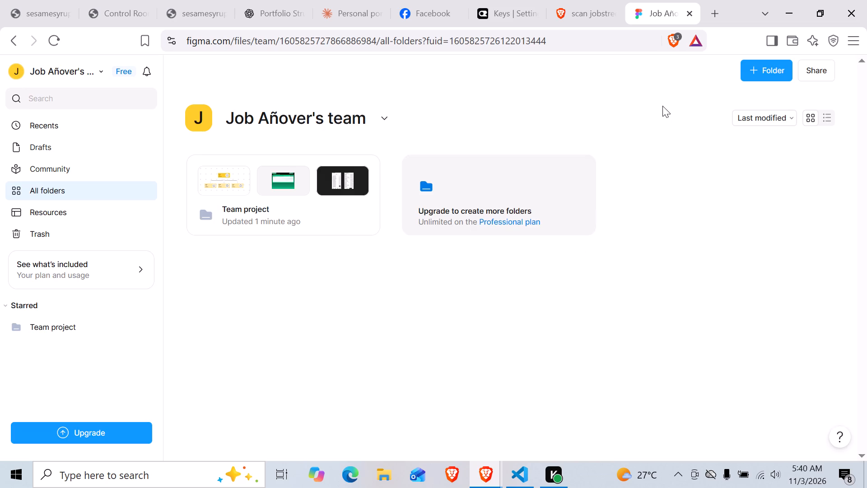
Remove the Team project folder from the starred items.
left_click(367, 214)
Open the Team project folder.
left_click(317, 218)
left_click(317, 218)
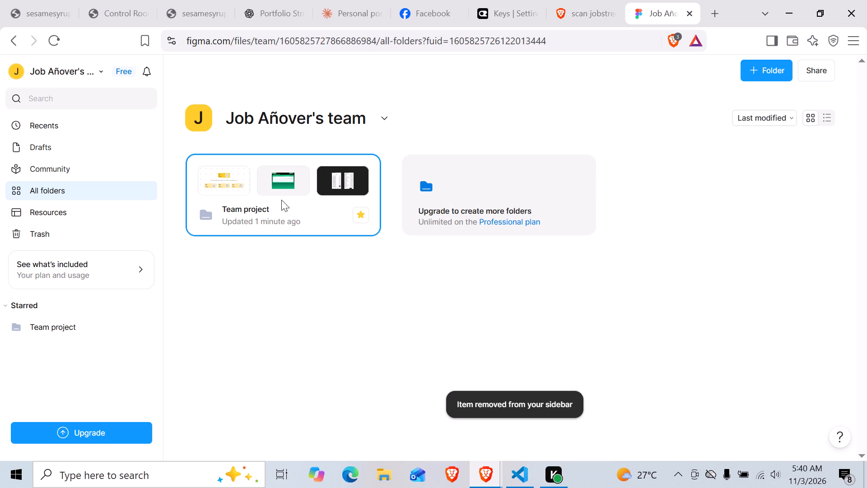
double_click(278, 205)
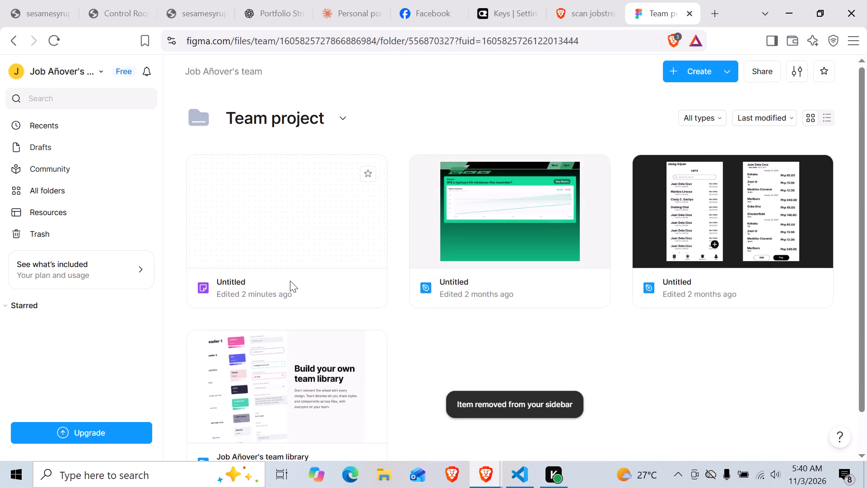
Move the blank-thumbnail Untitled FigJam board in the Team project folder to the trash.
left_click(347, 287)
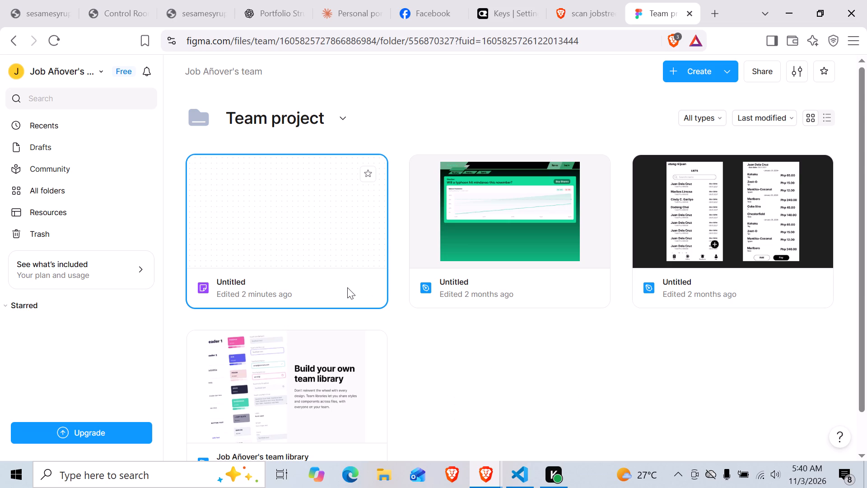
right_click(347, 287)
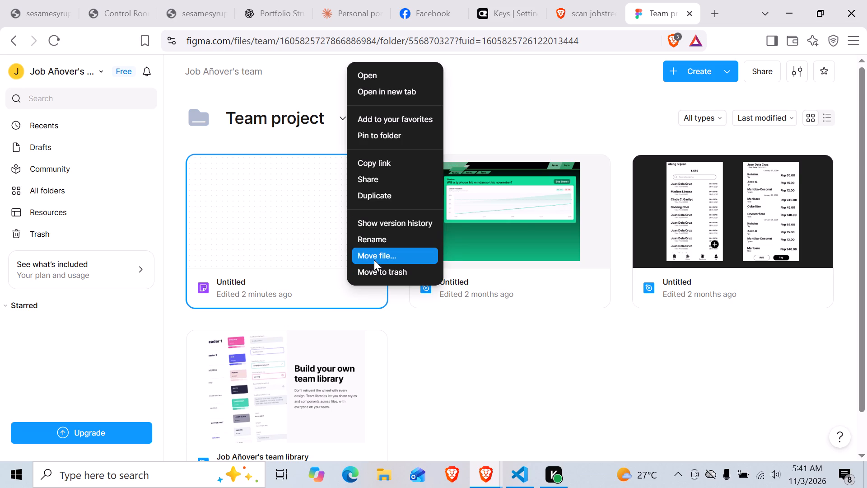
left_click(377, 274)
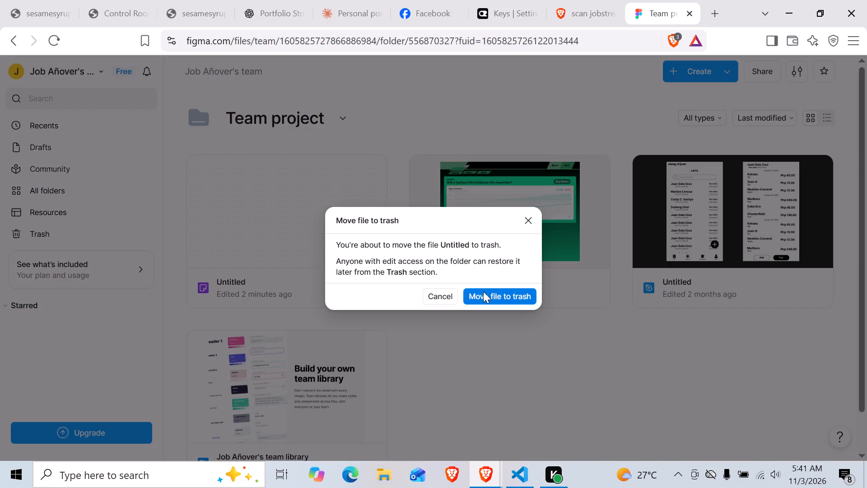
left_click(484, 291)
Move the Untitled design file with the green chart thumbnail in the Team project folder to the trash.
right_click(356, 291)
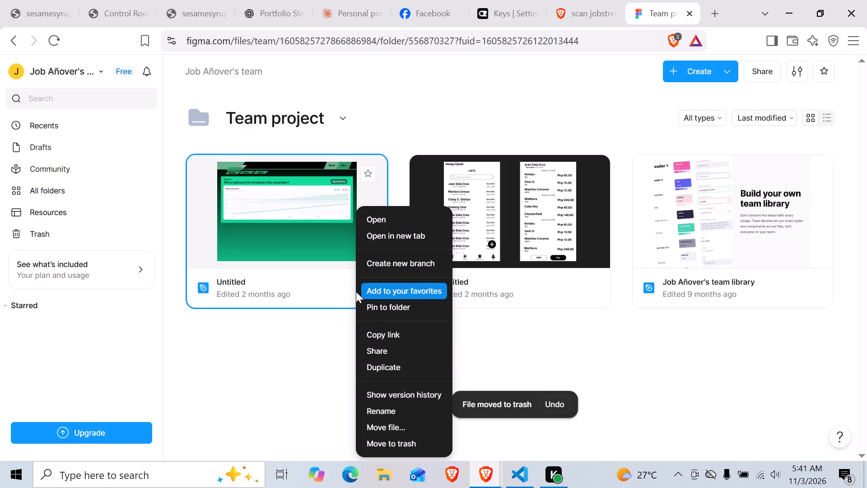
left_click(397, 446)
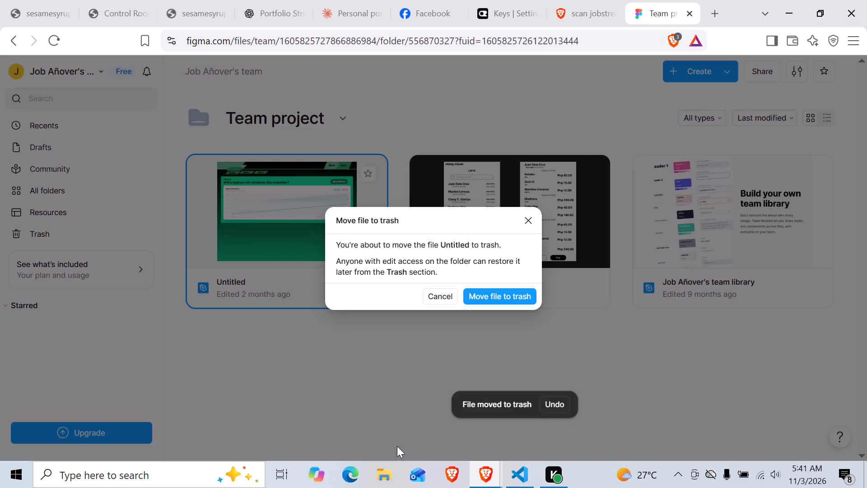
left_click(503, 294)
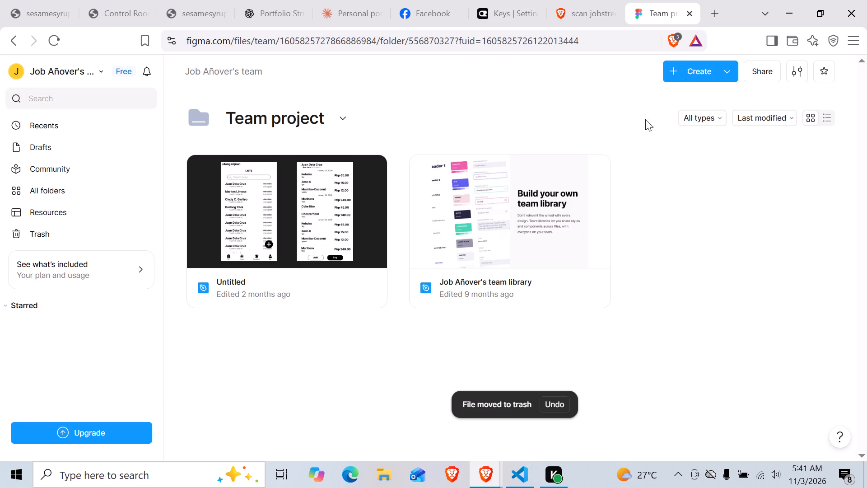
Create a new Design file in the Team project folder and show its pages and layers.
left_click(680, 67)
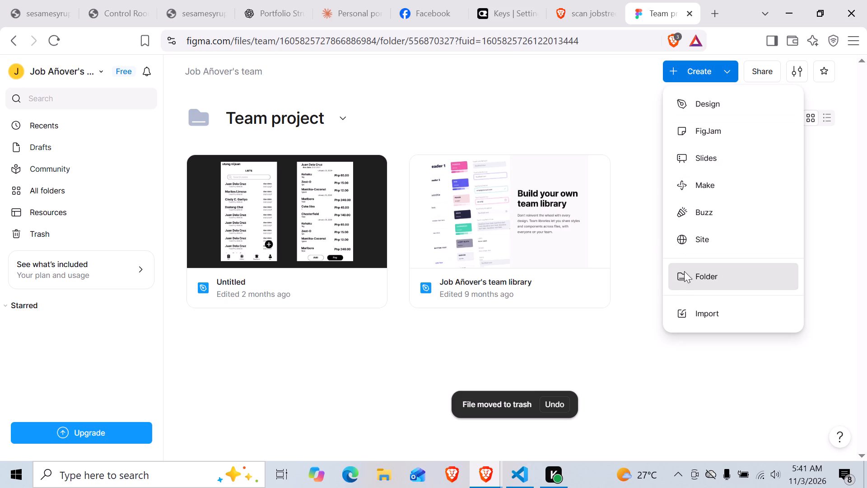
left_click(698, 110)
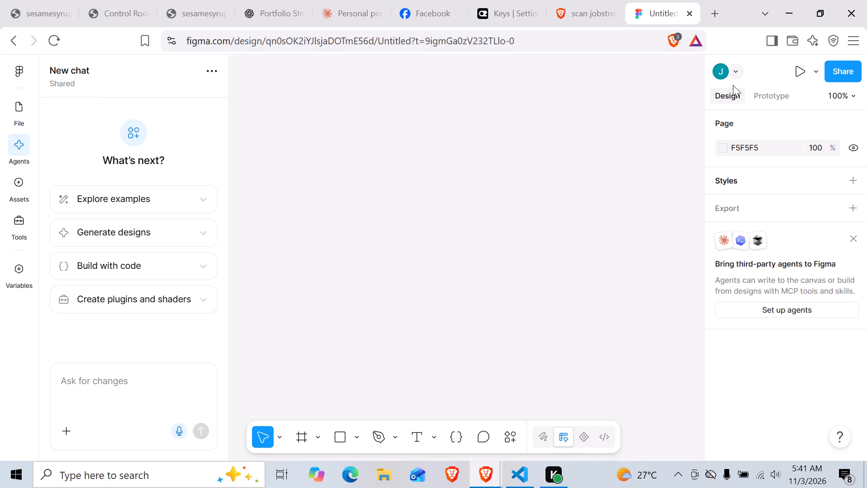
left_click(19, 118)
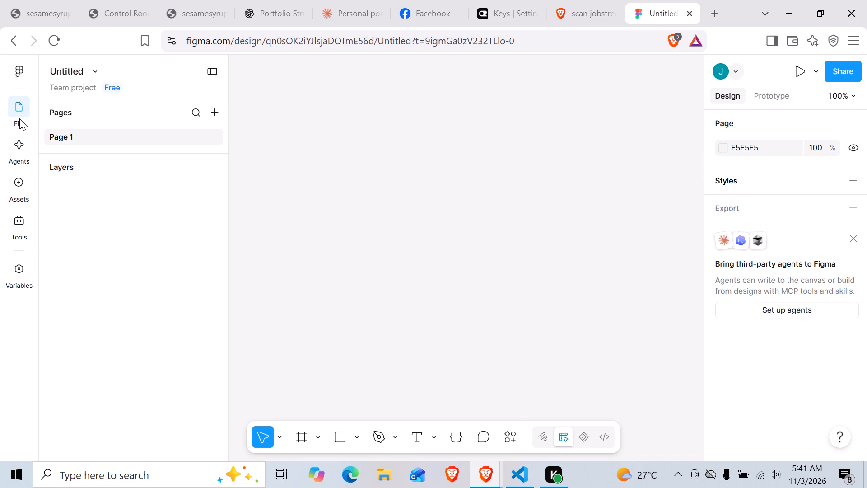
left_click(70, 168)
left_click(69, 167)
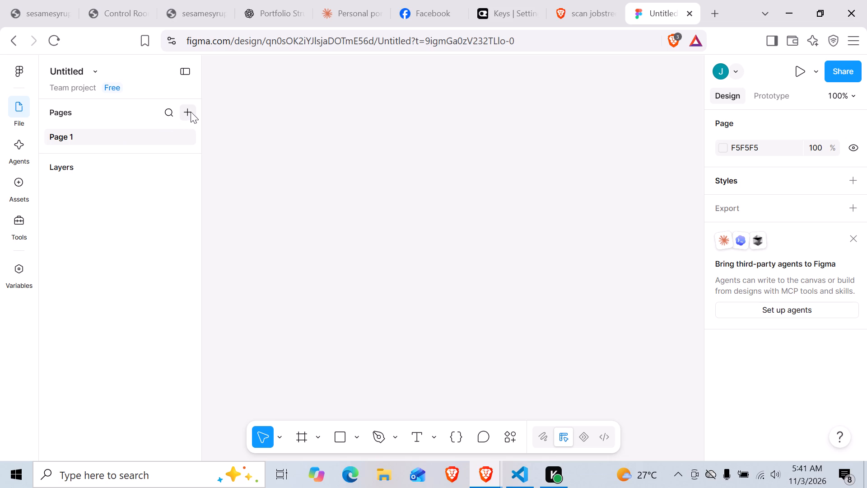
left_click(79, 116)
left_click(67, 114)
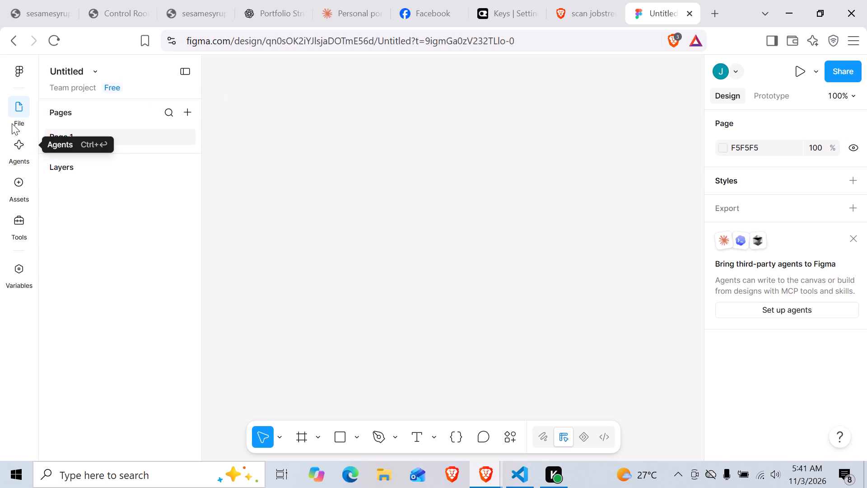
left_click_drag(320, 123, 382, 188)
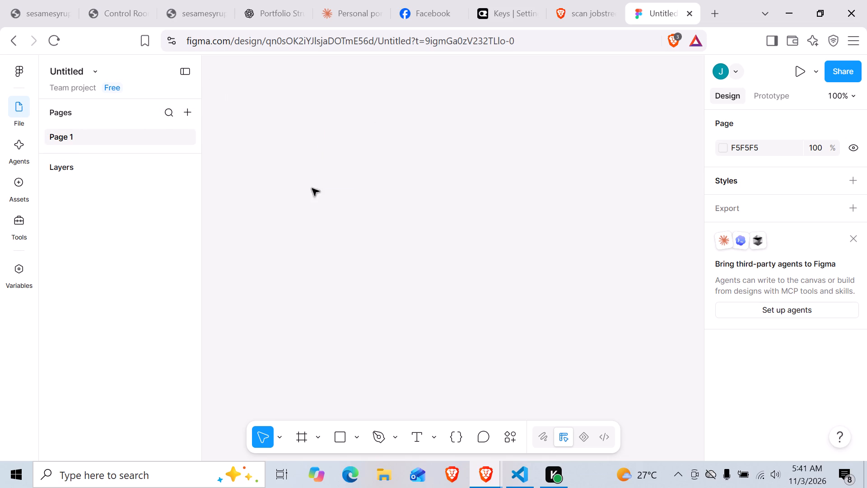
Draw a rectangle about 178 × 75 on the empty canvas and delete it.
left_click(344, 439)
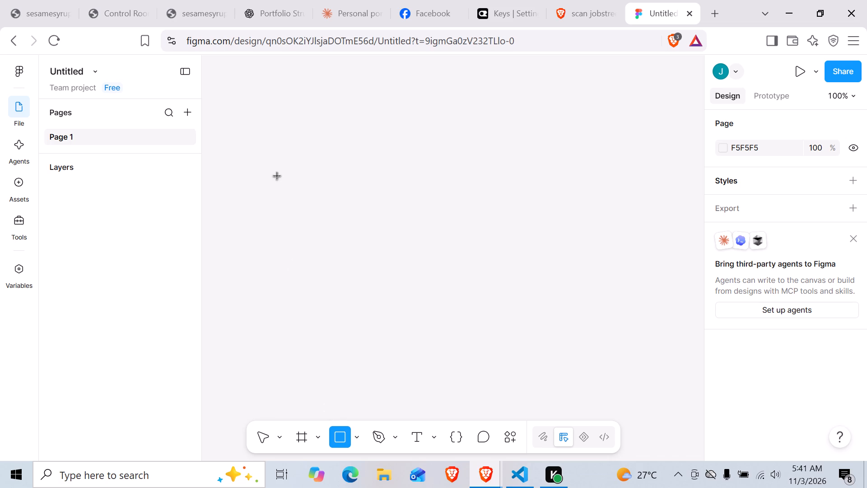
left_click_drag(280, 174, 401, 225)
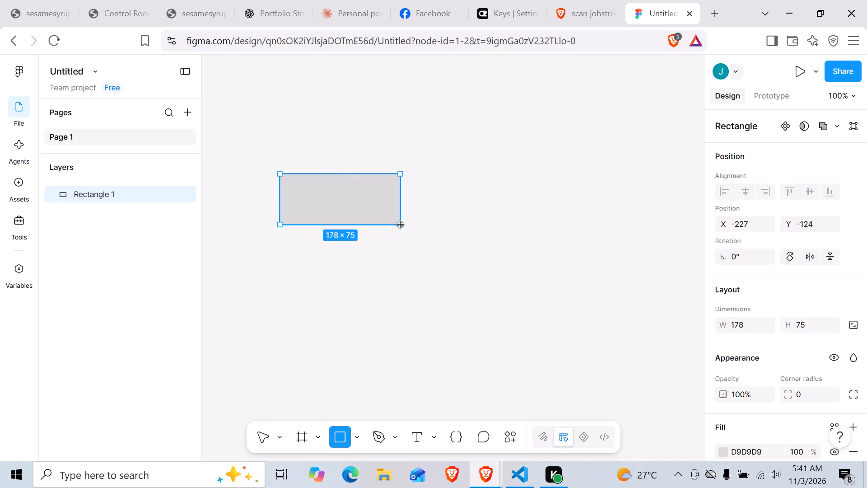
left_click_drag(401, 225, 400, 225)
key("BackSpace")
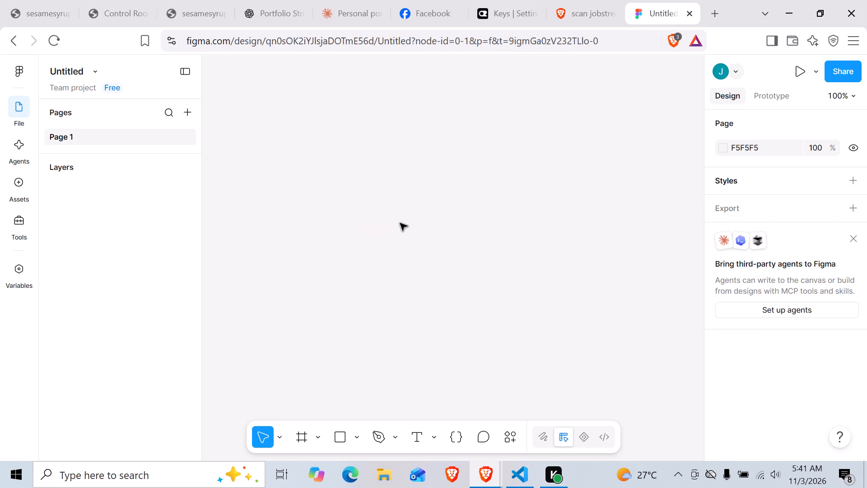
Add a 1280 × 800 frame to Page 1 using the Android Expanded tablet preset.
left_click(303, 446)
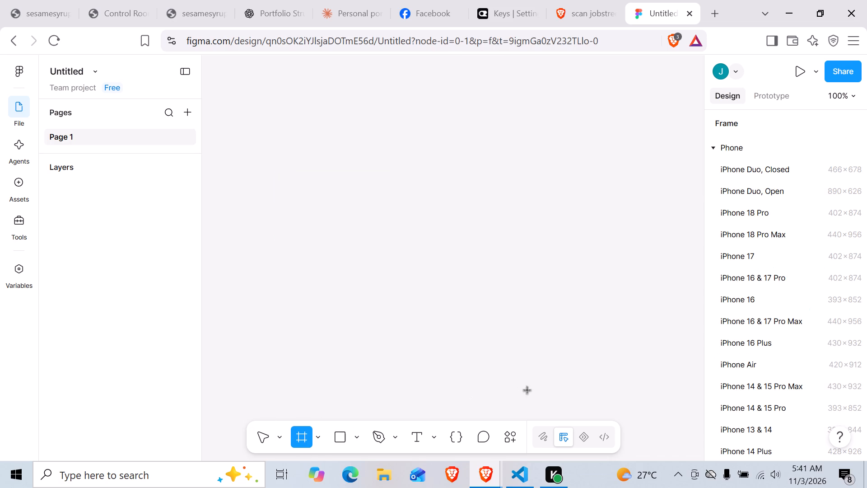
scroll(761, 214, "down", 4)
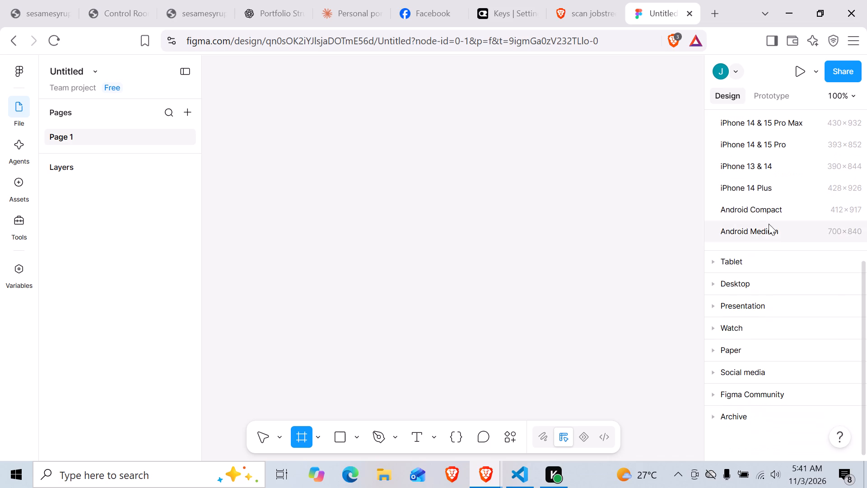
left_click(775, 261)
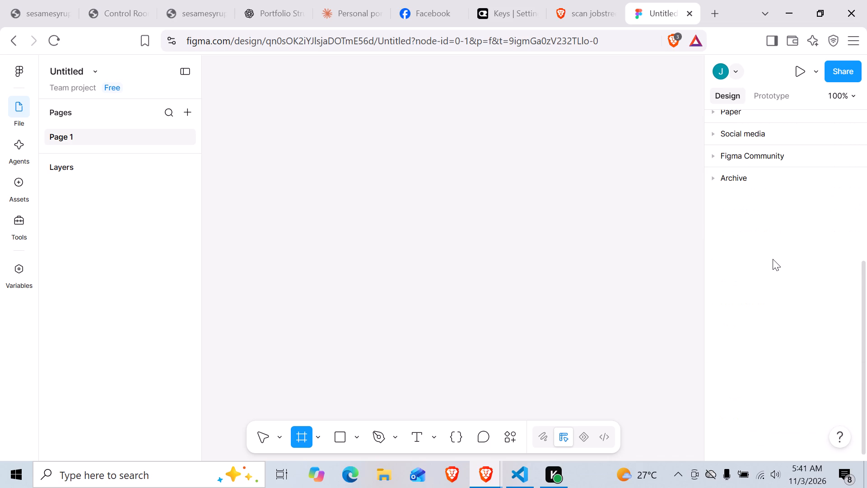
scroll(759, 224, "up", 2)
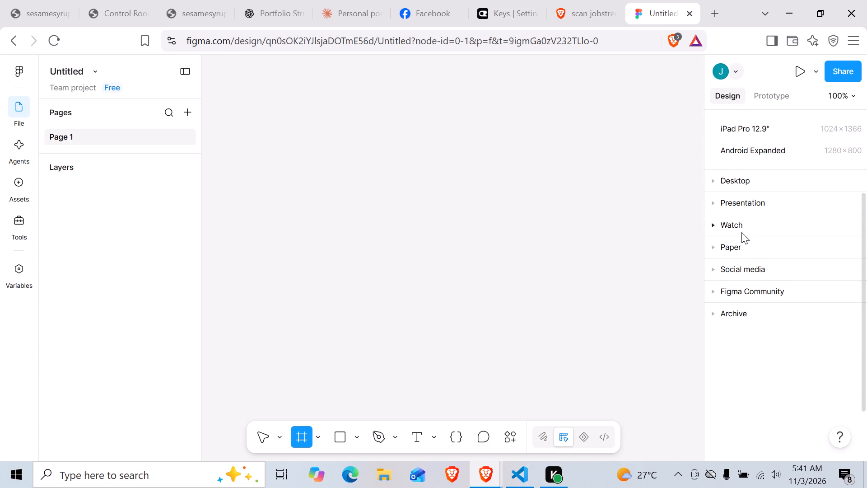
scroll(741, 202, "up", 1)
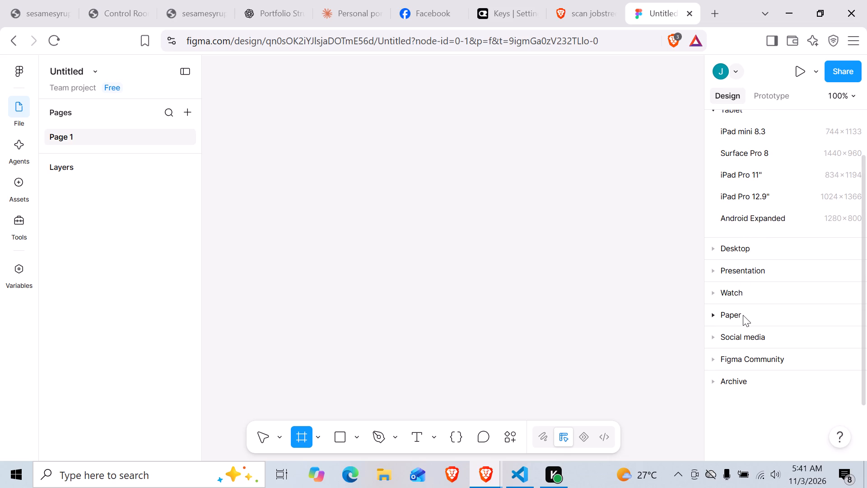
left_click(728, 321)
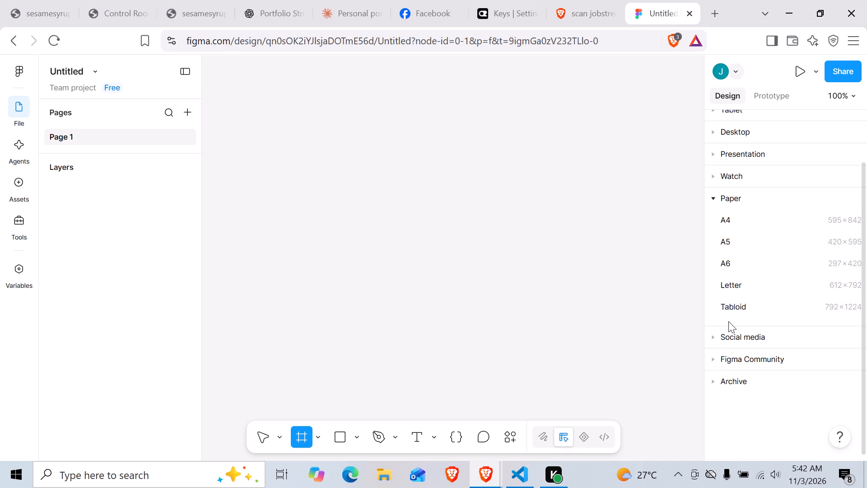
left_click(714, 196)
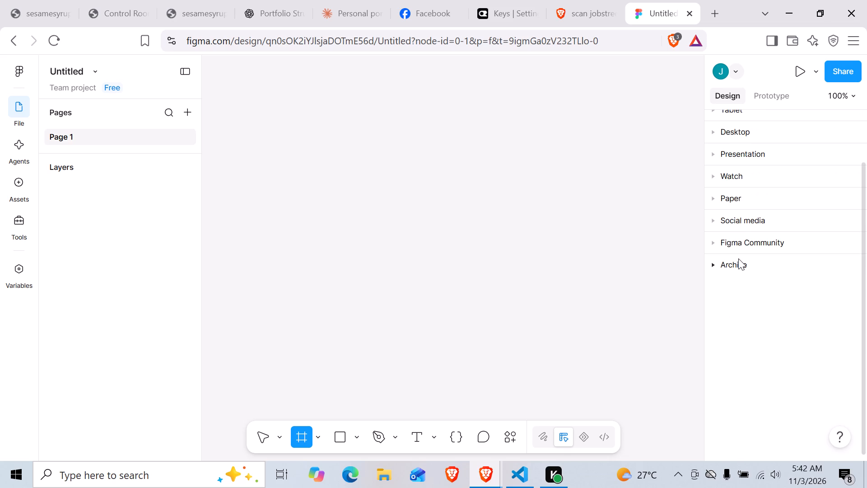
scroll(736, 257, "up", 4)
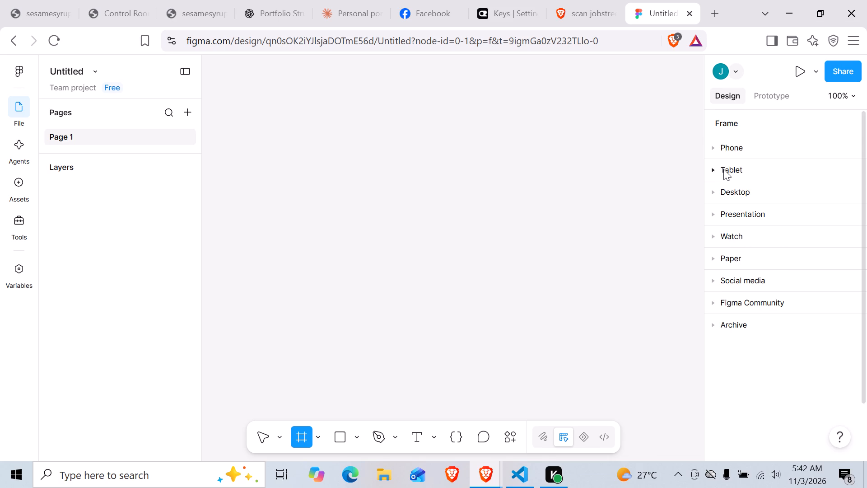
left_click(723, 231)
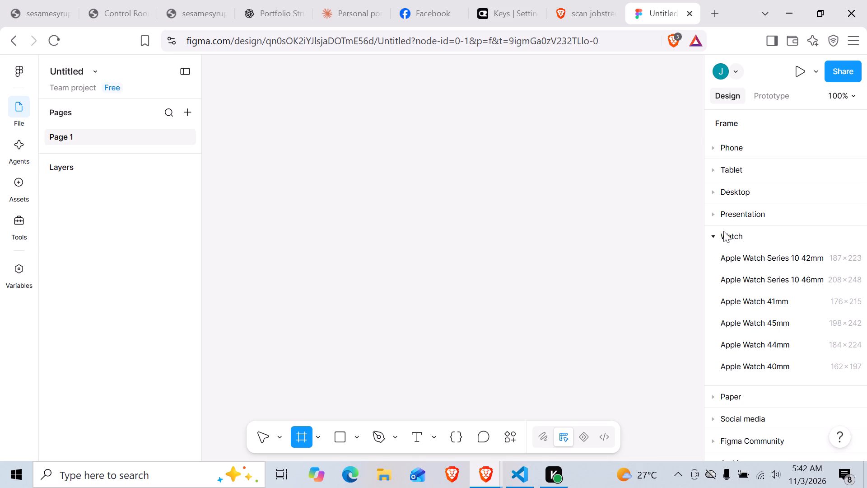
left_click(723, 231)
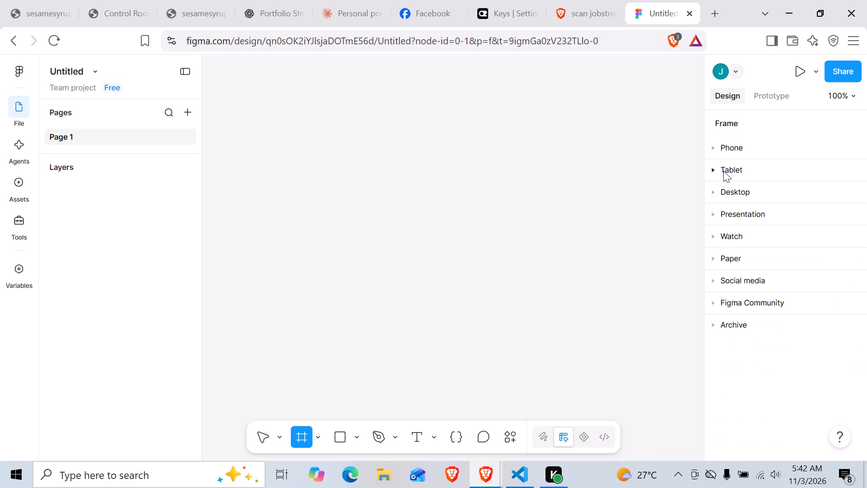
left_click(723, 171)
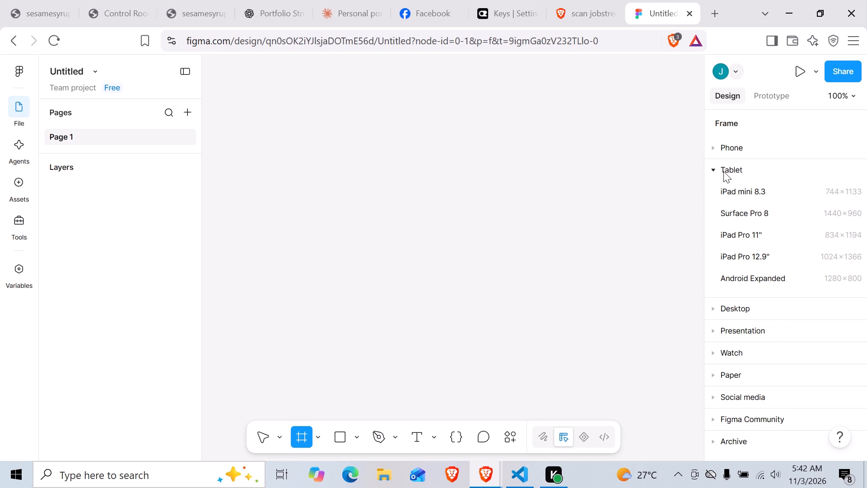
left_click(748, 278)
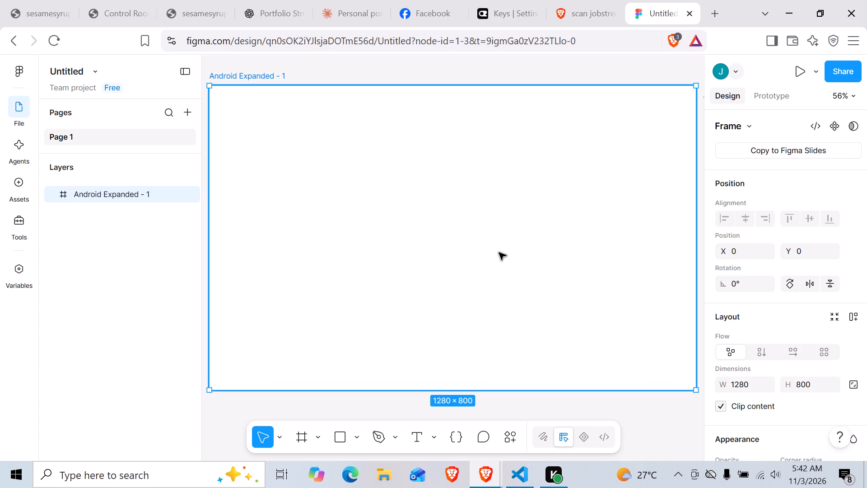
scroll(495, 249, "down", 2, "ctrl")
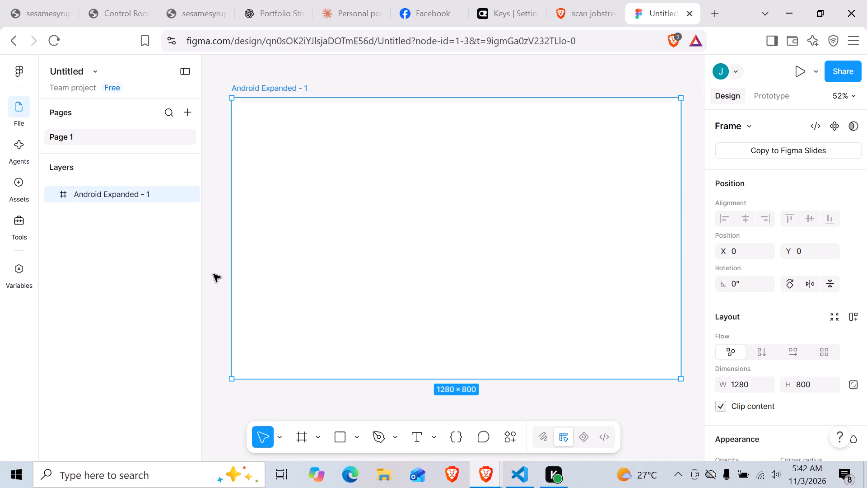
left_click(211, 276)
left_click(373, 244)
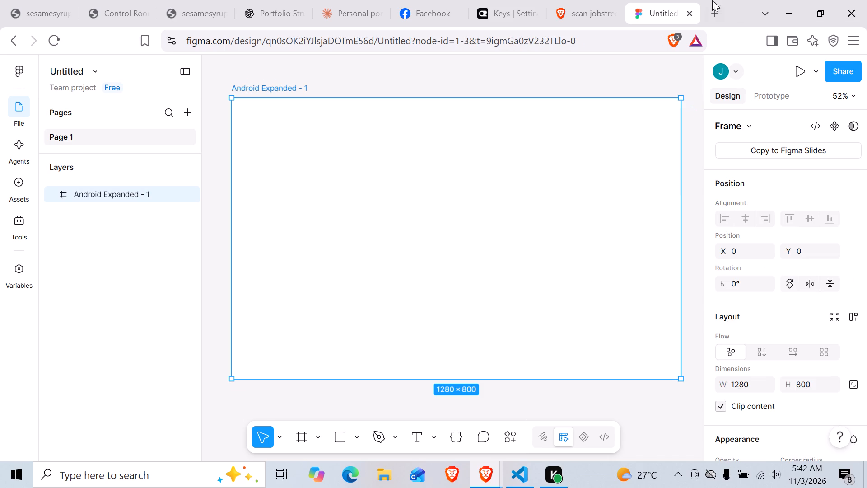
Search the web in a new browser tab for "what small figma design should I make for my portfolio?" and expand the summary answer.
left_click(717, 9)
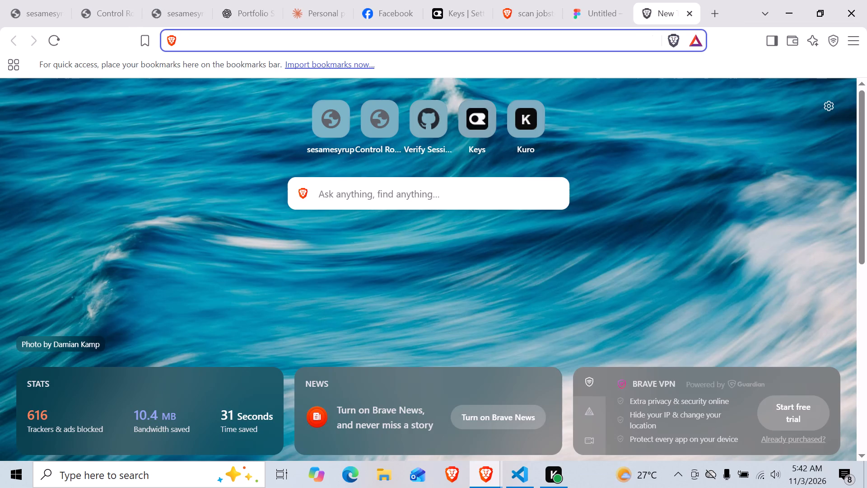
type("what")
key("space")
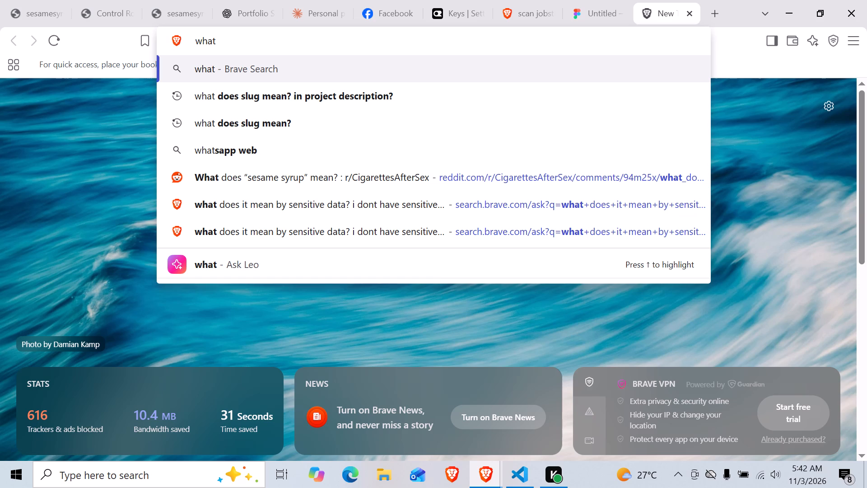
type("figma des")
type("ign")
key("space")
type("shout")
key("space")
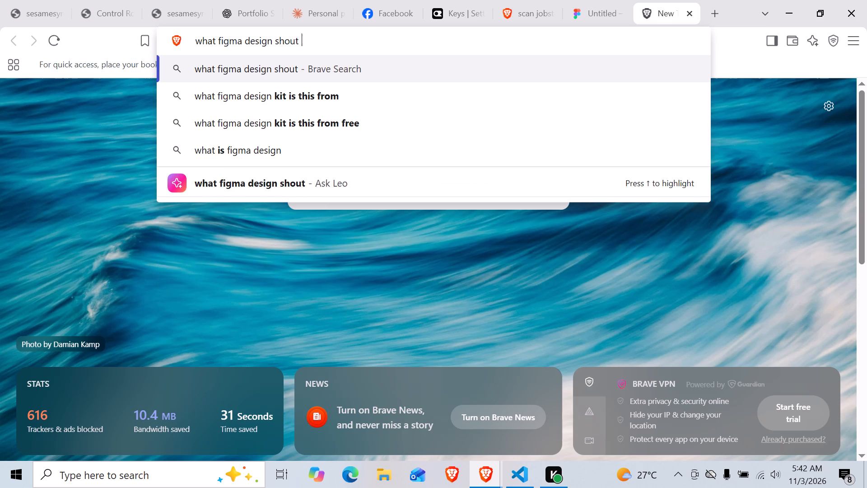
key("BackSpace")
key("BackSpace")
key("BackSpace")
key("BackSpace")
key("BackSpace")
key("BackSpace")
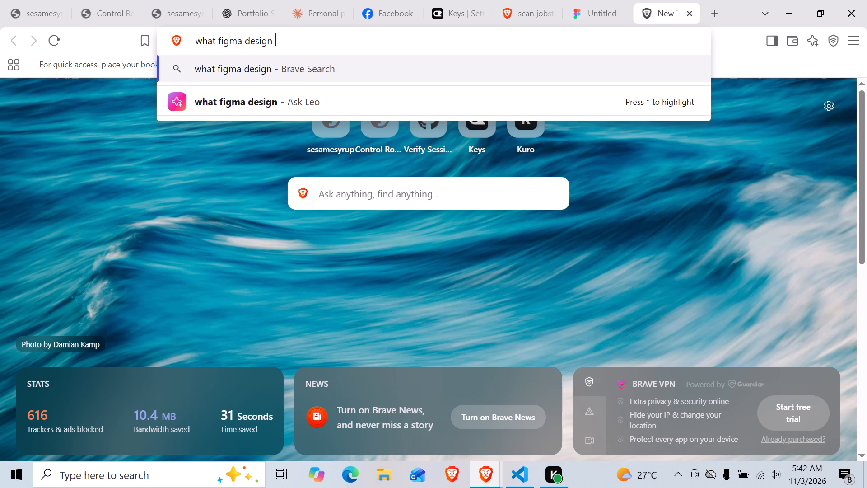
key("BackSpace")
key("BackSpace")
key("BackSpace")
key("BackSpace")
key("BackSpace")
key("BackSpace")
key("BackSpace")
key("BackSpace")
key("BackSpace")
key("BackSpace")
key("BackSpace")
key("BackSpace")
key("BackSpace")
key("BackSpace")
key("BackSpace")
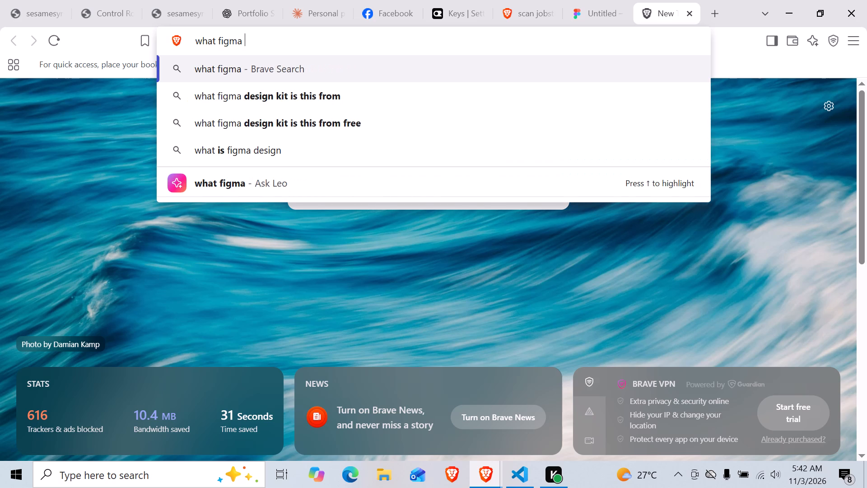
type("t small figma desg")
key("BackSpace")
type("ign should I make for my prot")
key("BackSpace")
key("BackSpace")
key("BackSpace")
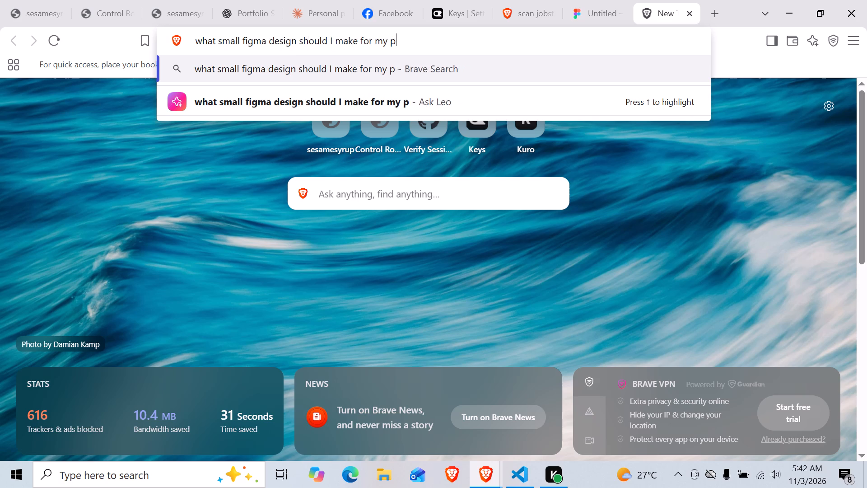
type("oort")
key("BackSpace")
key("BackSpace")
key("BackSpace")
type("rtaa")
key("BackSpace")
key("BackSpace")
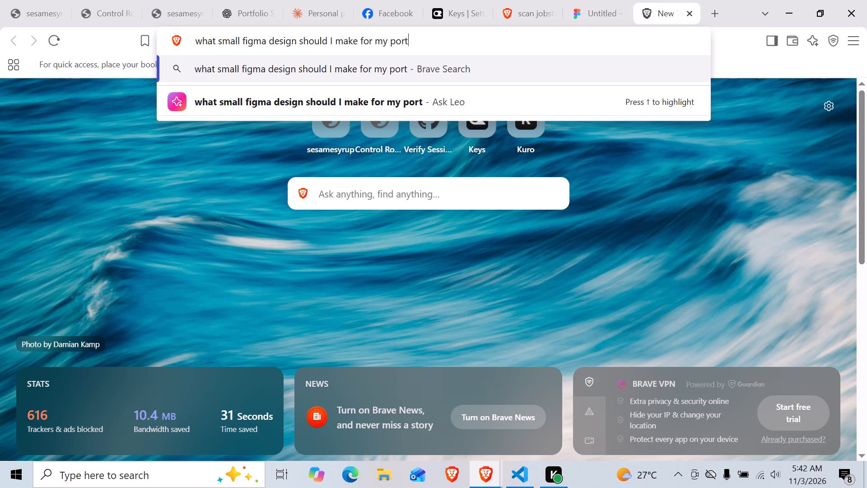
type("folio?")
key("Return")
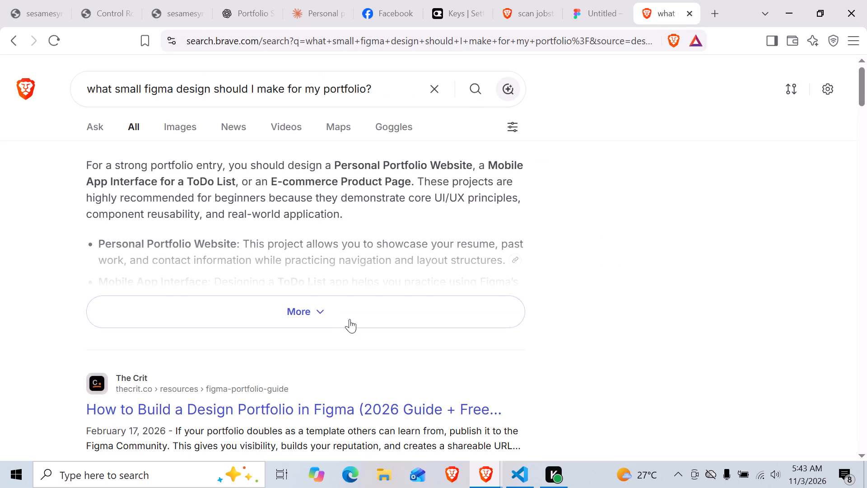
left_click(332, 307)
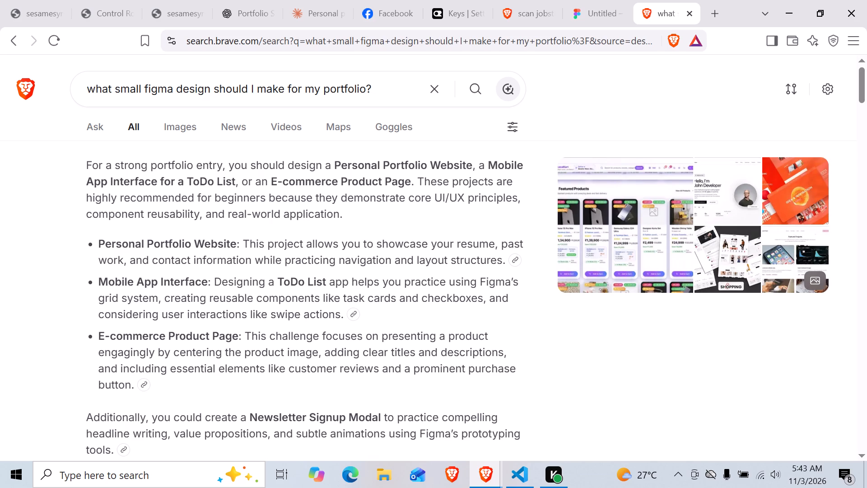
Ask the follow-up question "I want something new, not web or mobile" under the AI search answer.
scroll(424, 249, "down", 1)
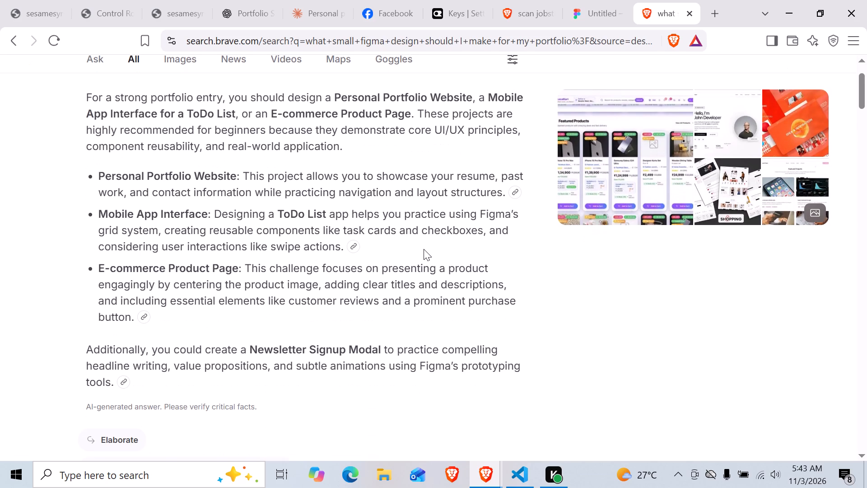
scroll(424, 249, "down", 3)
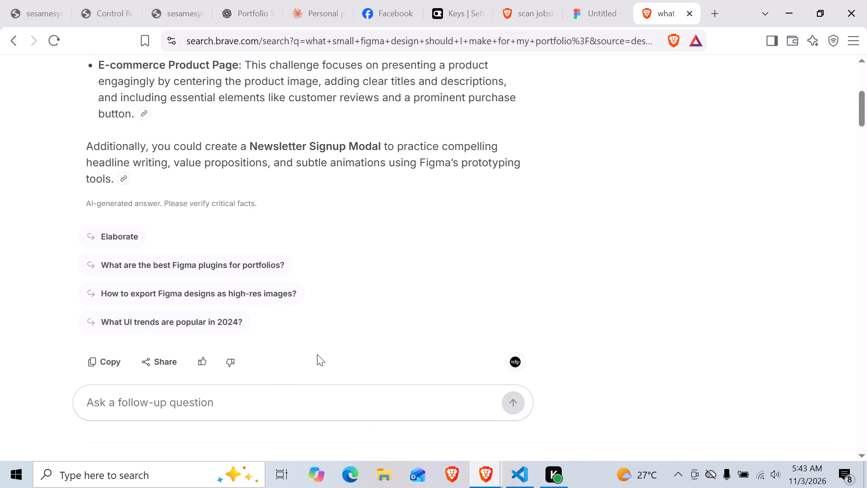
left_click(225, 402)
type("I wn")
key("BackSpace")
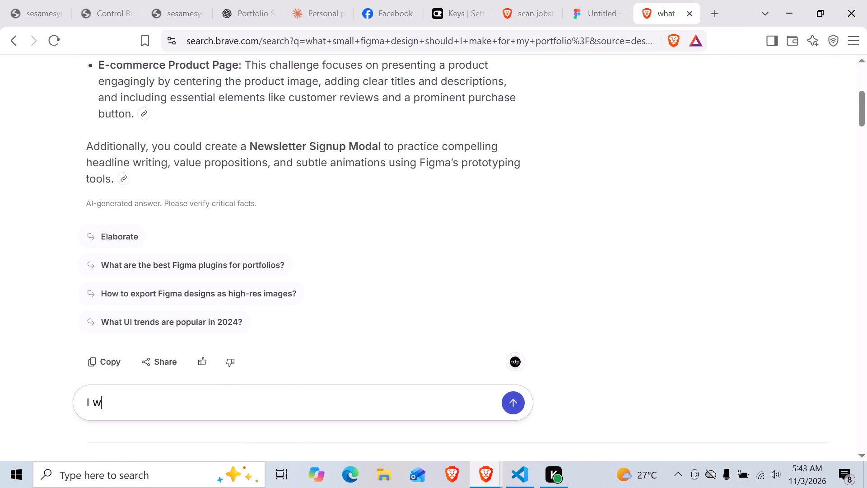
type("at")
key("space")
key("BackSpace")
key("BackSpace")
type("nt something new,=")
key("BackSpace")
key("BackSpace")
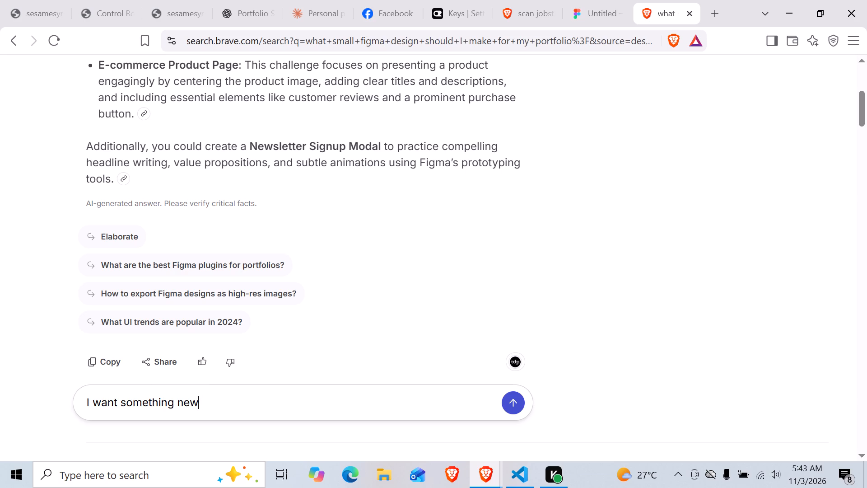
type(", not")
key("space")
type("web or")
key("space")
type("mobile")
key("Return")
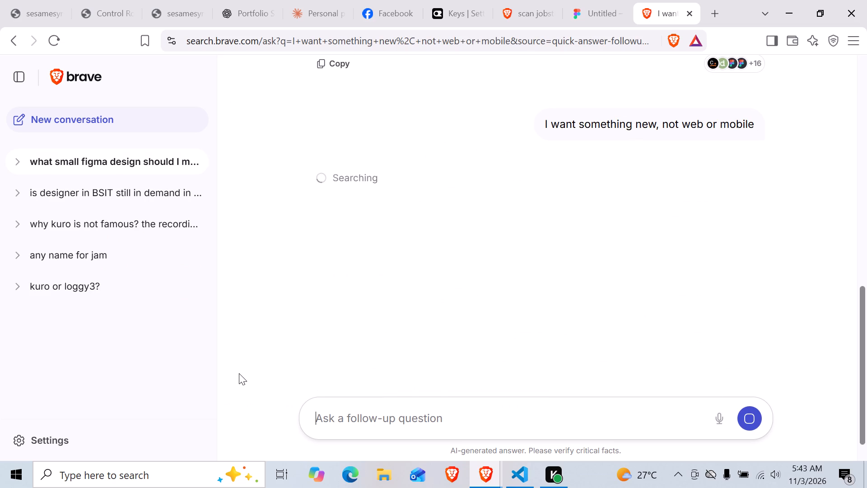
Read through the AI answer's small Figma project ideas that avoid web and mobile.
scroll(581, 176, "up", 1)
scroll(563, 206, "down", 2)
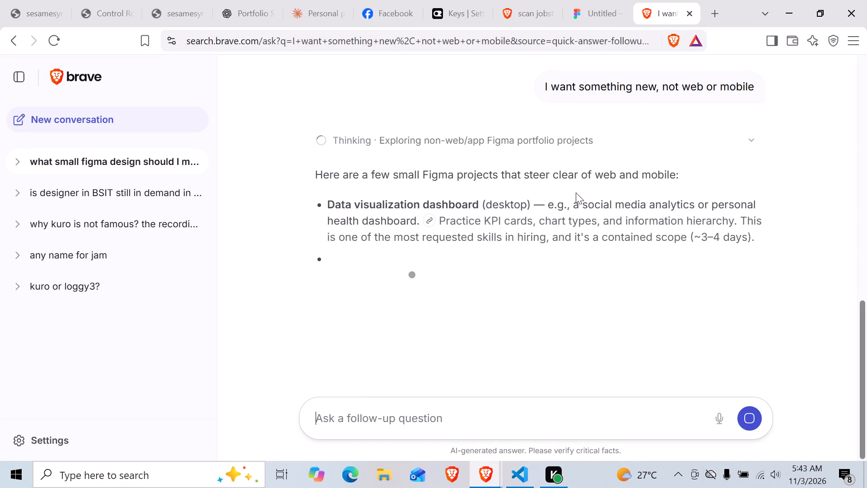
scroll(576, 193, "down", 1)
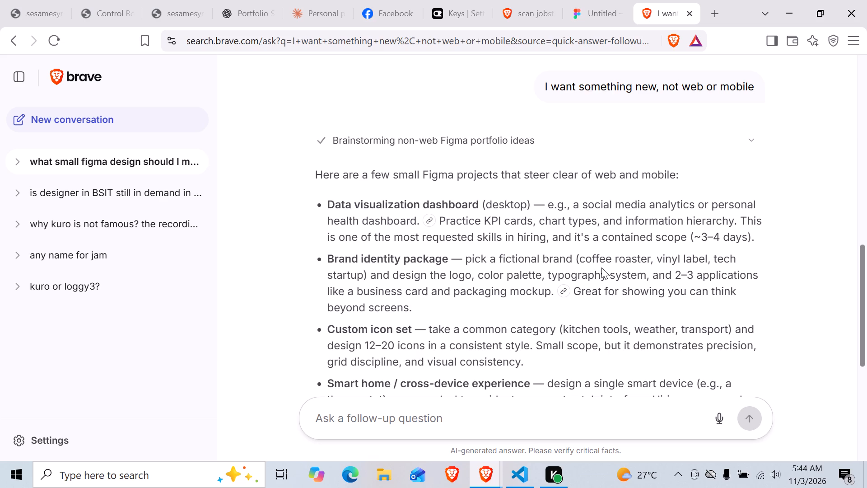
scroll(601, 267, "down", 1)
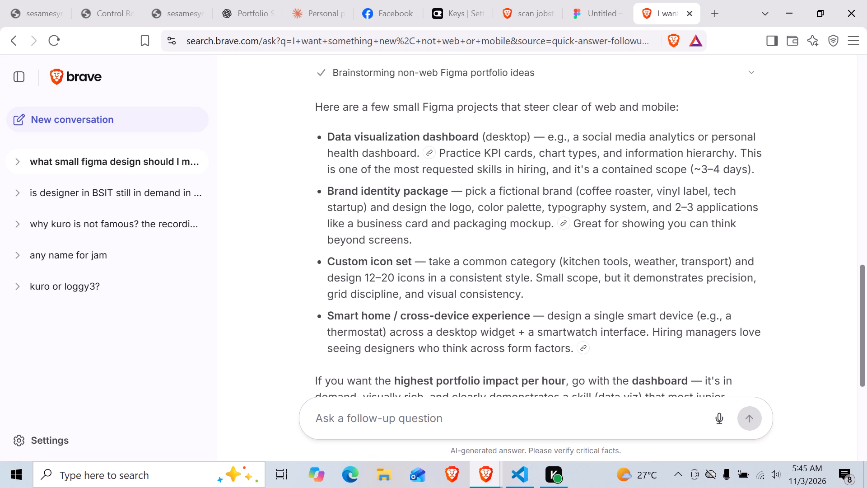
key("alt+Tab")
key("alt+Tab")
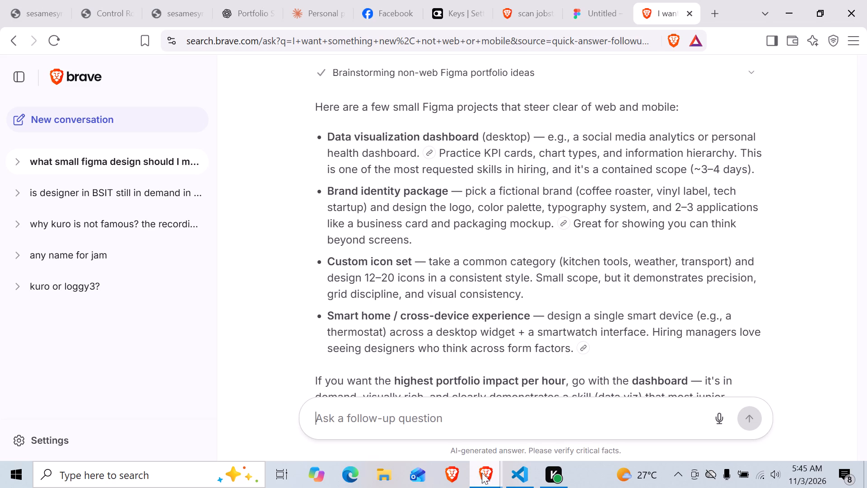
Return to the Untitled Figma file and add a 10 px grid layout guide to the Android Expanded frame.
left_click(597, 0)
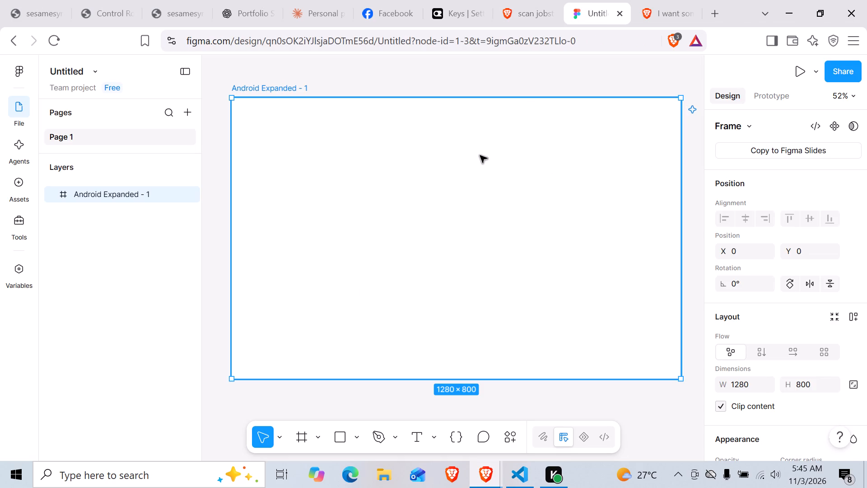
scroll(481, 155, "down", 2, "ctrl")
left_click(547, 397)
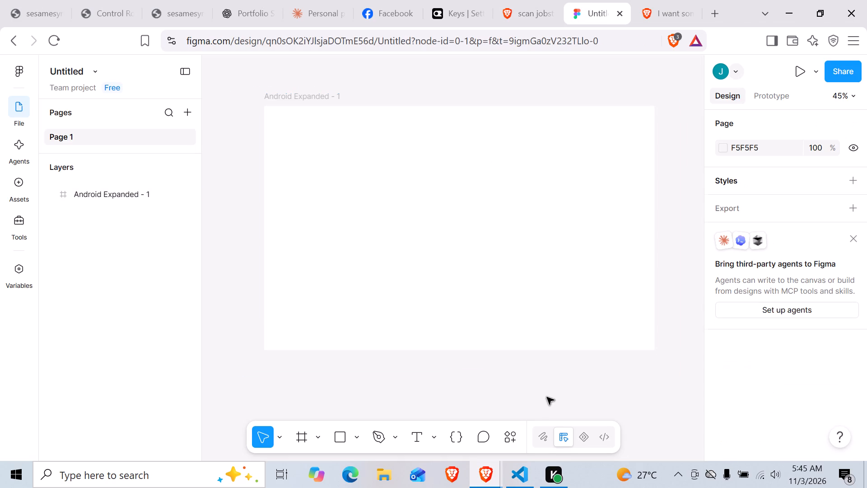
left_click(536, 272)
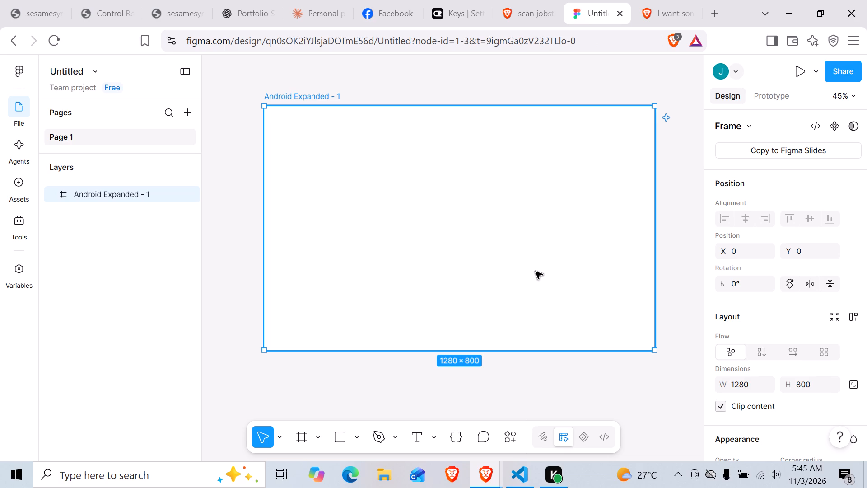
scroll(767, 280, "down", 1)
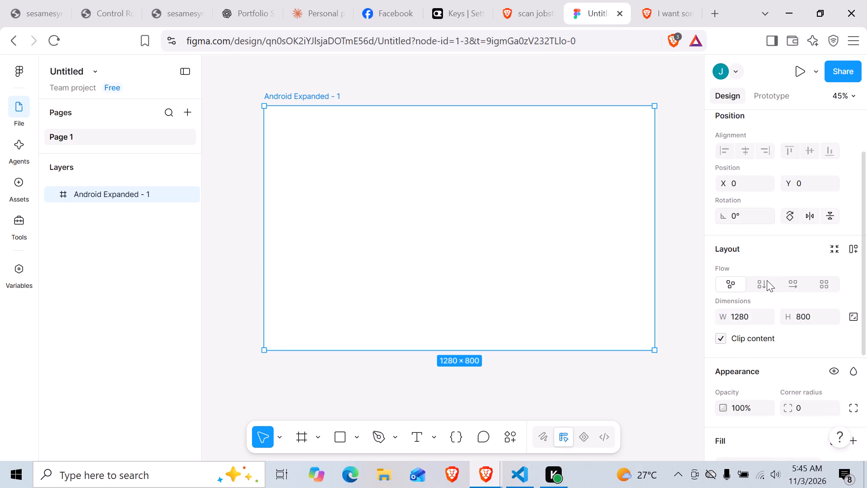
scroll(767, 280, "down", 3)
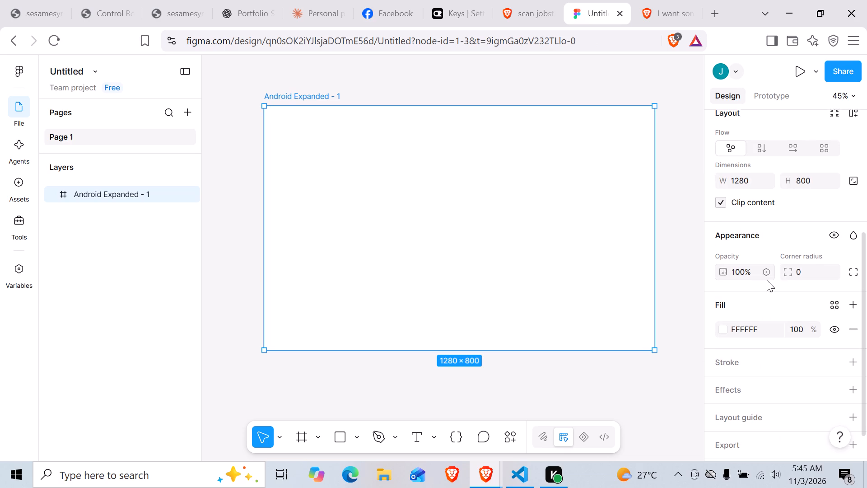
left_click(772, 386)
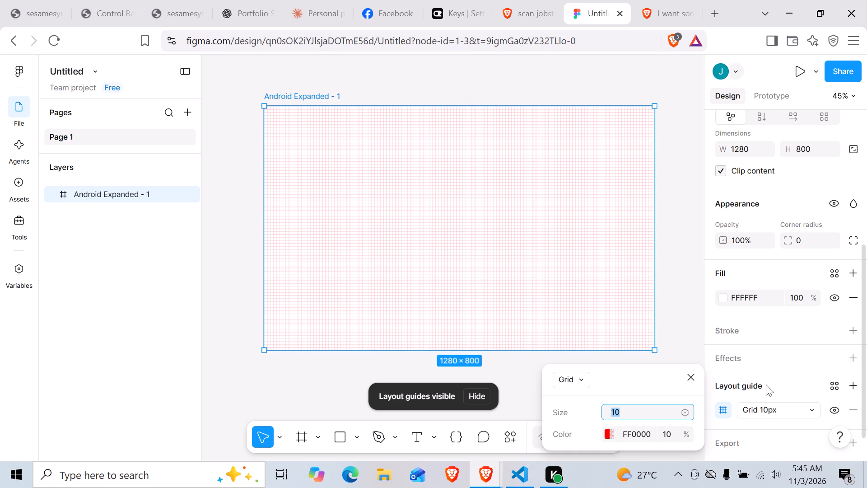
left_click(766, 385)
key("ctrl+z")
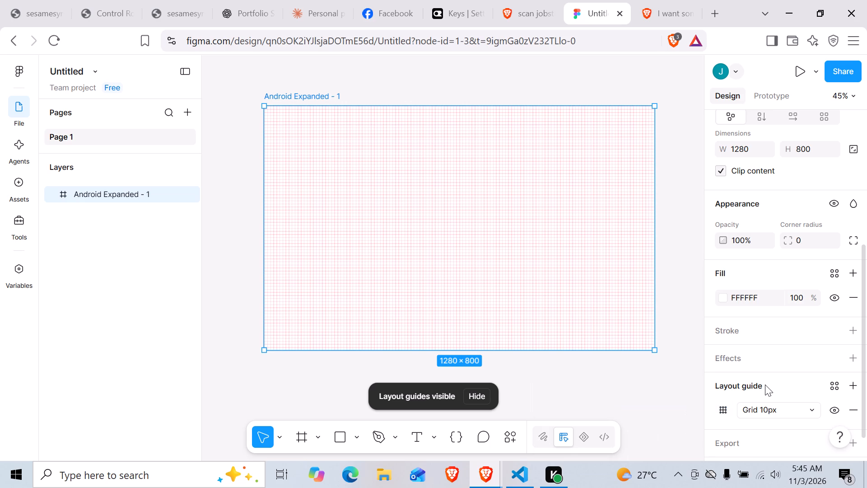
left_click(789, 386)
scroll(565, 371, "down", 3)
scroll(565, 371, "up", 3)
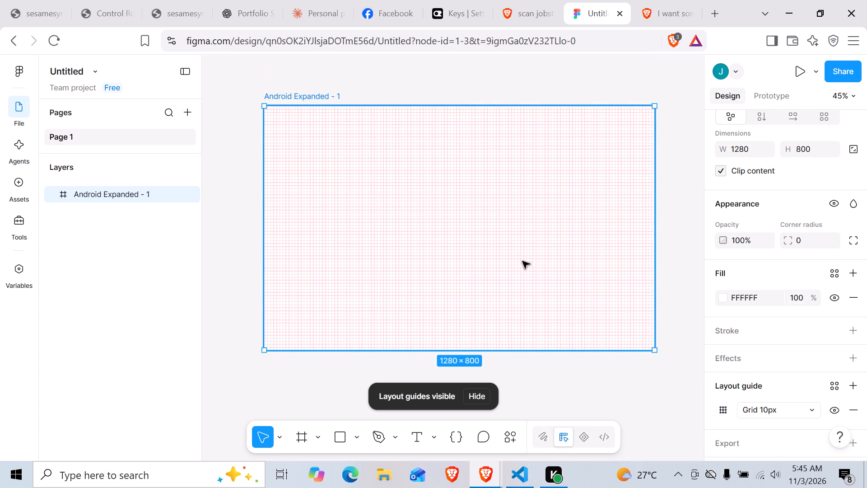
Hide the layout guides on the canvas.
left_click(252, 199)
scroll(531, 283, "down", 3)
left_click(468, 401)
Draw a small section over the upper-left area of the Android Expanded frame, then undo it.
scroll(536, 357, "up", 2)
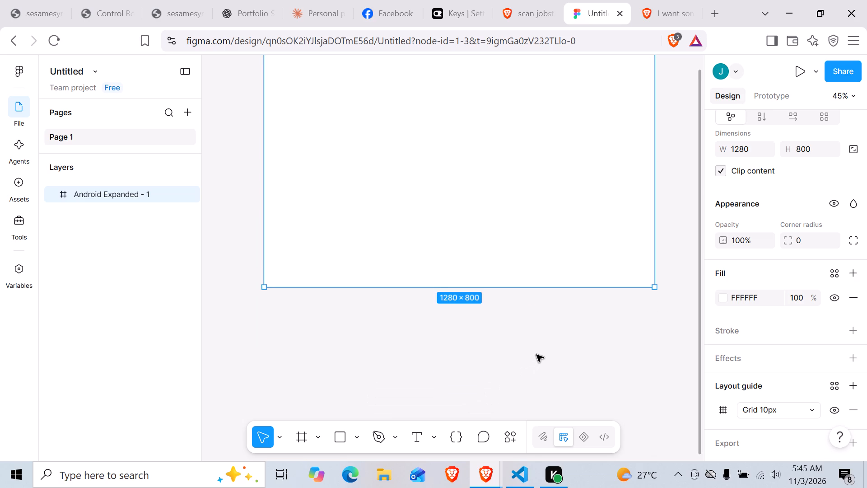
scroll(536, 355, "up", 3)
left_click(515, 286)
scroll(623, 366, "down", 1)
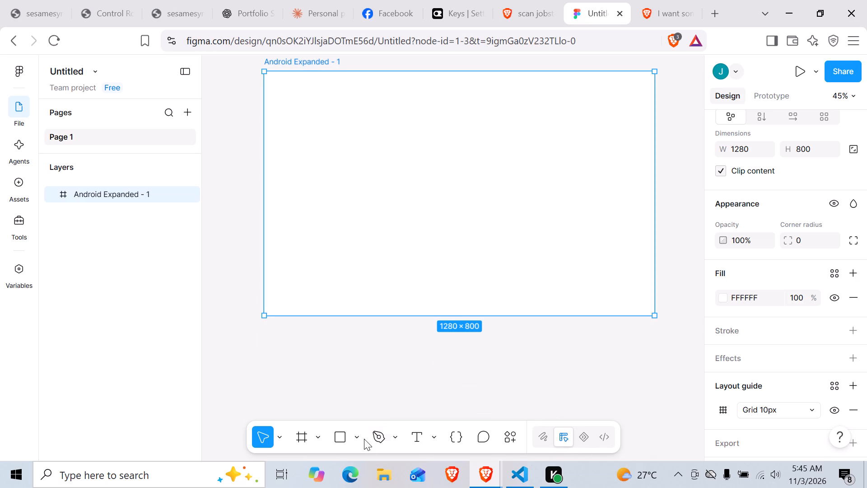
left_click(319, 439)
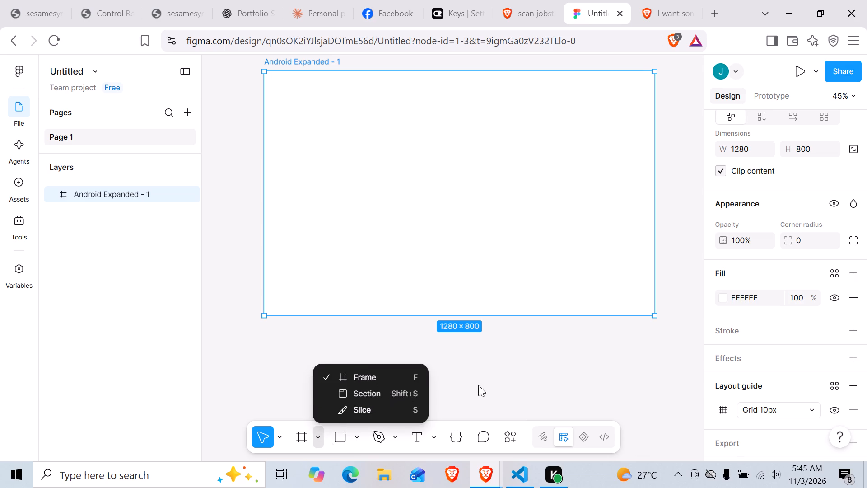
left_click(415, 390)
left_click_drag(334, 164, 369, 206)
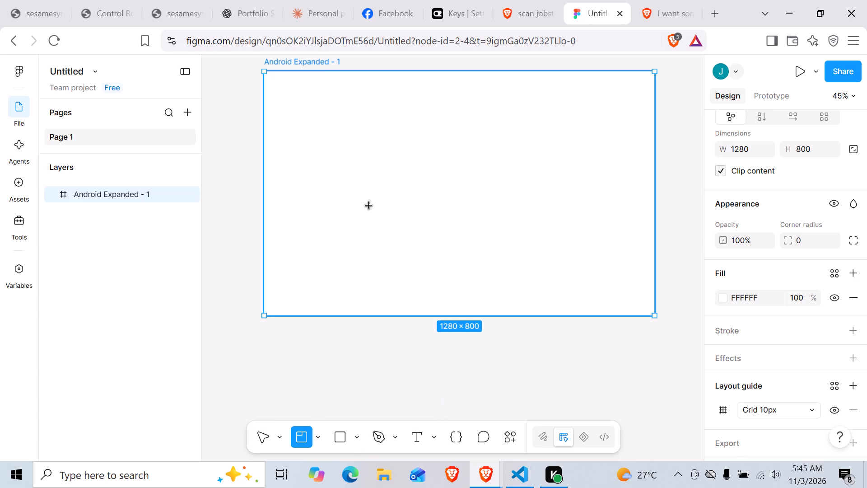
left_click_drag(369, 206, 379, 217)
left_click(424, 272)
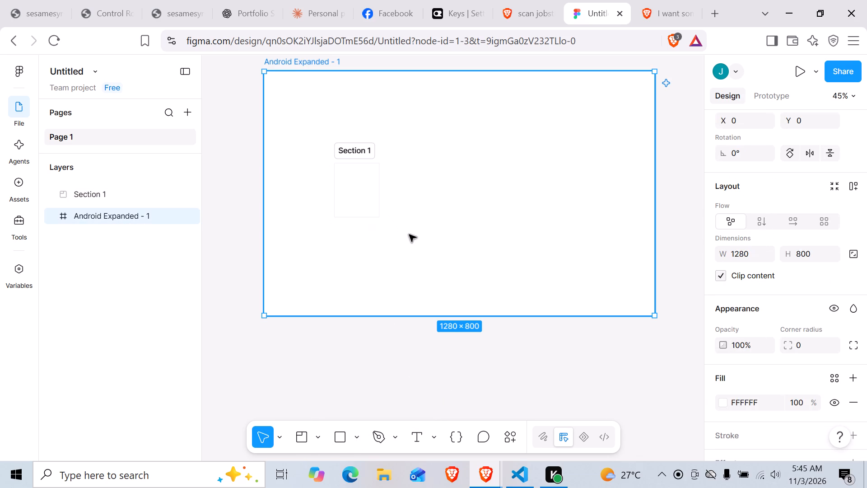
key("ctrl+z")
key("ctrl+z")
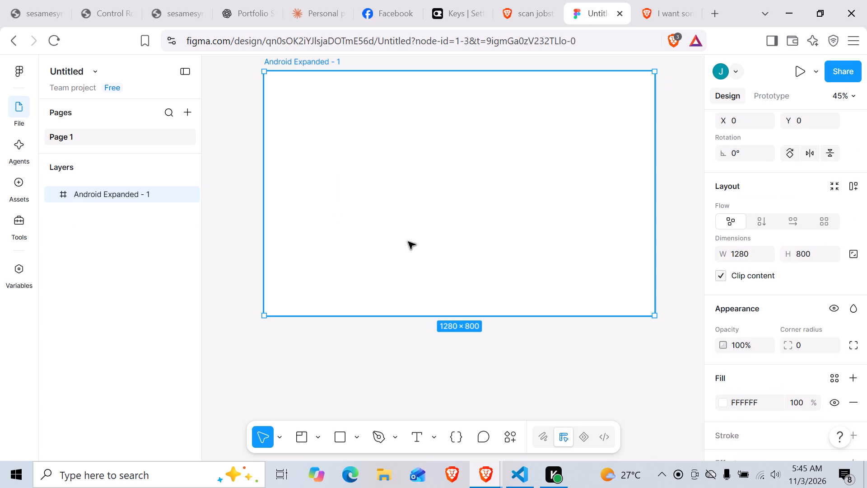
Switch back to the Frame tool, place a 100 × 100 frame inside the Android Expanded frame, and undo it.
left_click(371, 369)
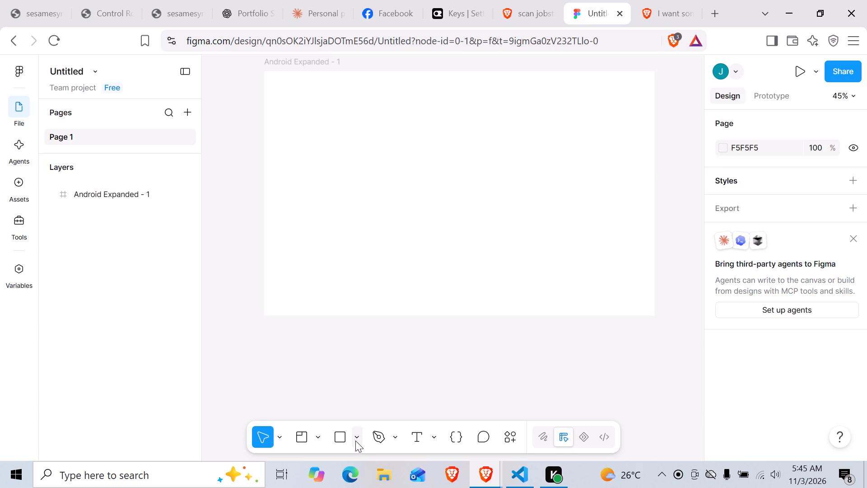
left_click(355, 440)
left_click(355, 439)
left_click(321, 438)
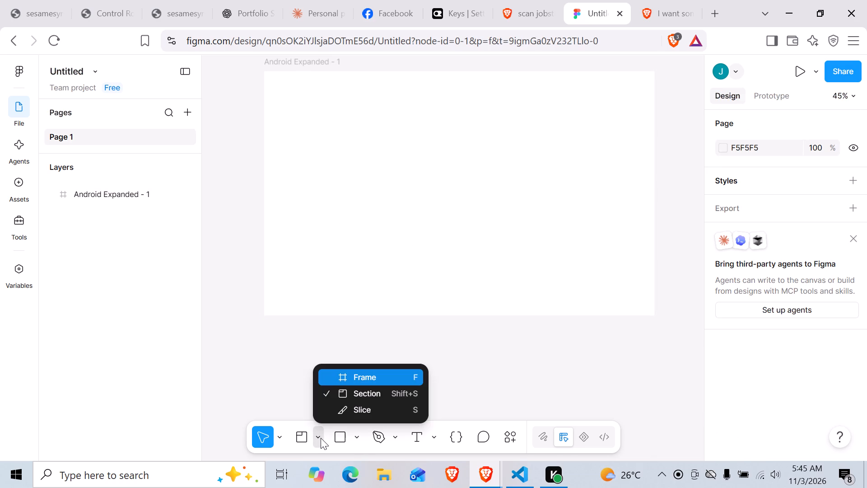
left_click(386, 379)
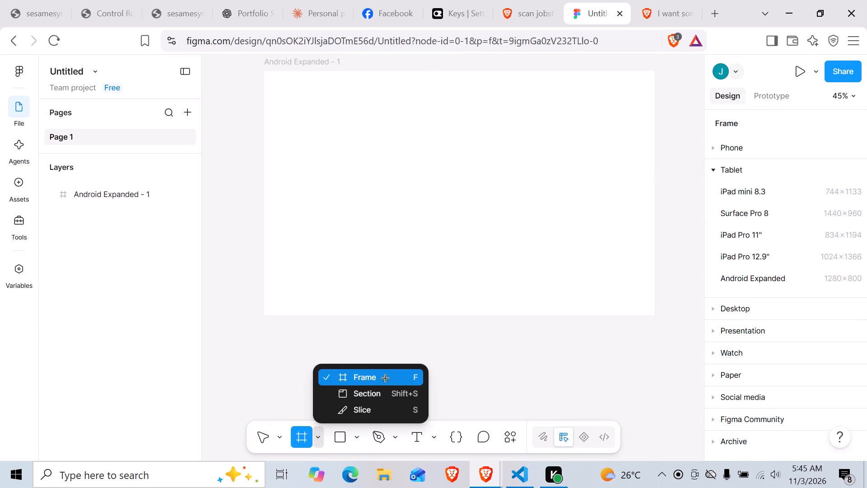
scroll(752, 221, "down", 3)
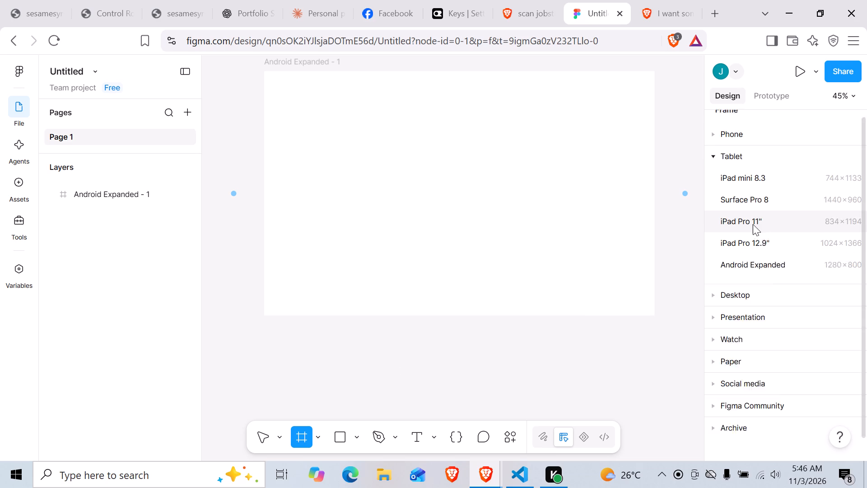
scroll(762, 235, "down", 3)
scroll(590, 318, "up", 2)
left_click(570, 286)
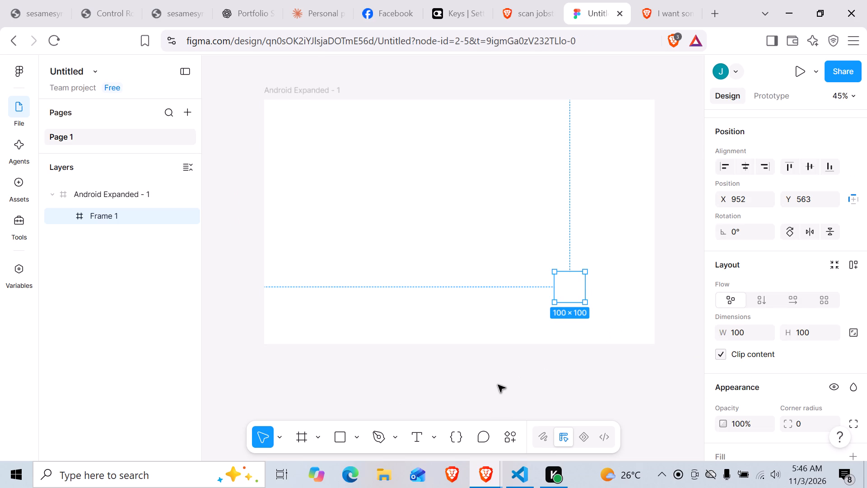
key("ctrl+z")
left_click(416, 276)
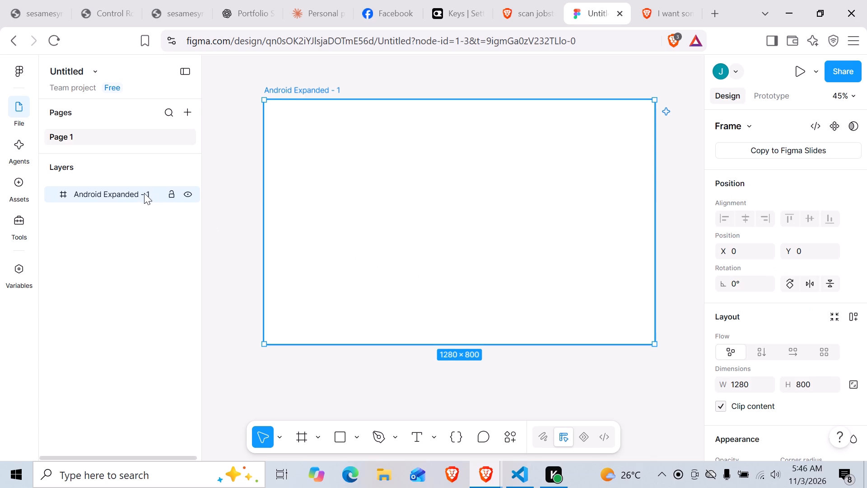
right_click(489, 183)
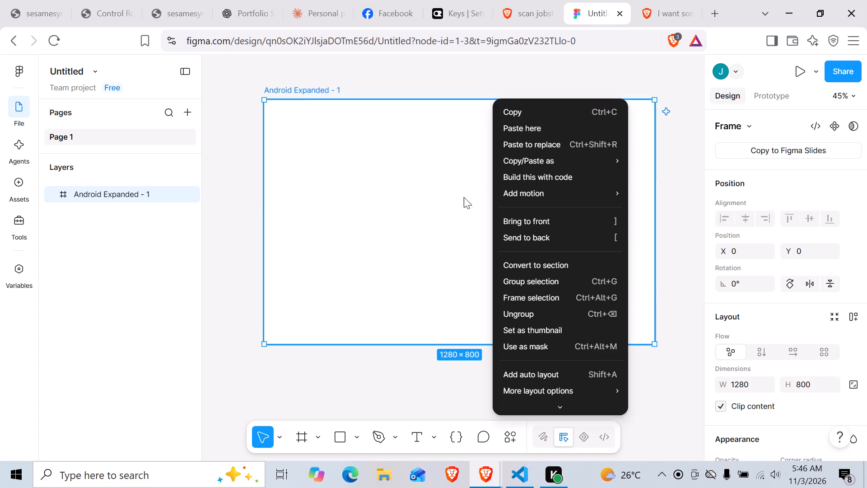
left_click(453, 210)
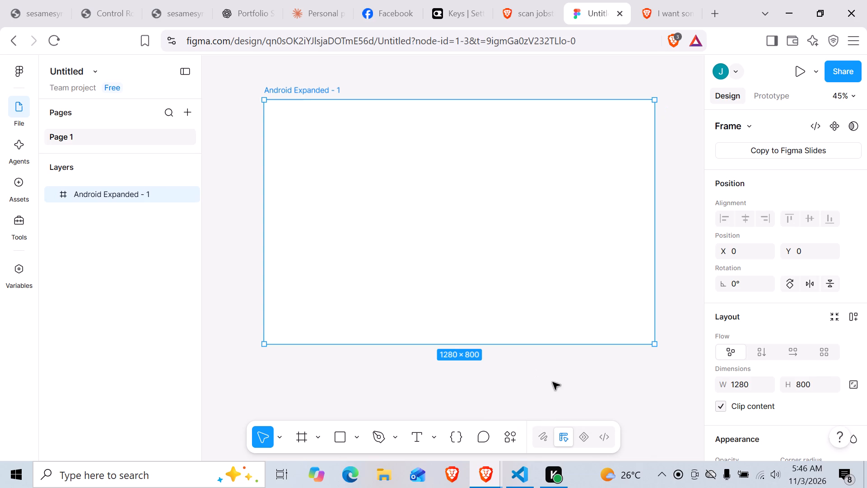
Search the web in a new browser tab for "how to portrait a frame in figma".
left_click(671, 19)
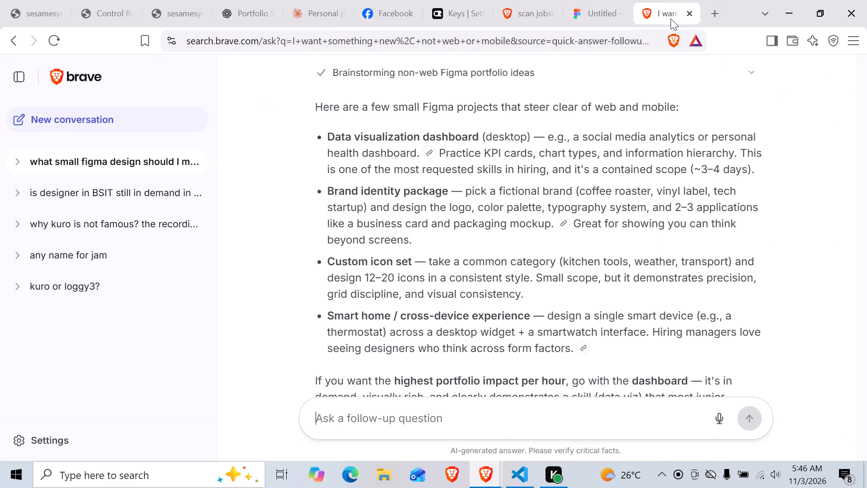
left_click(711, 18)
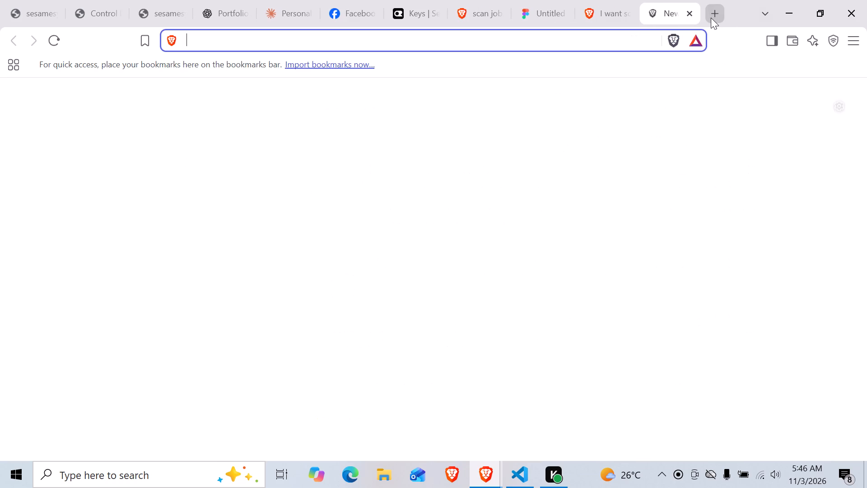
type("how to portrait")
key("space")
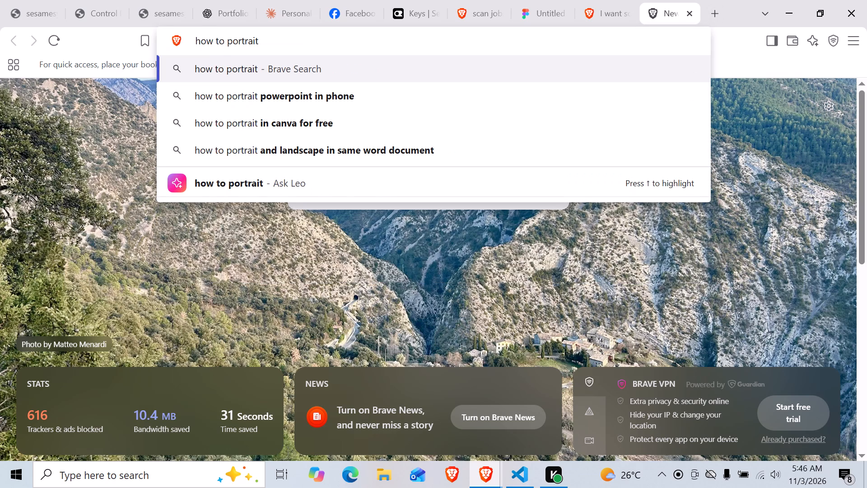
type("a")
key("space")
key("space")
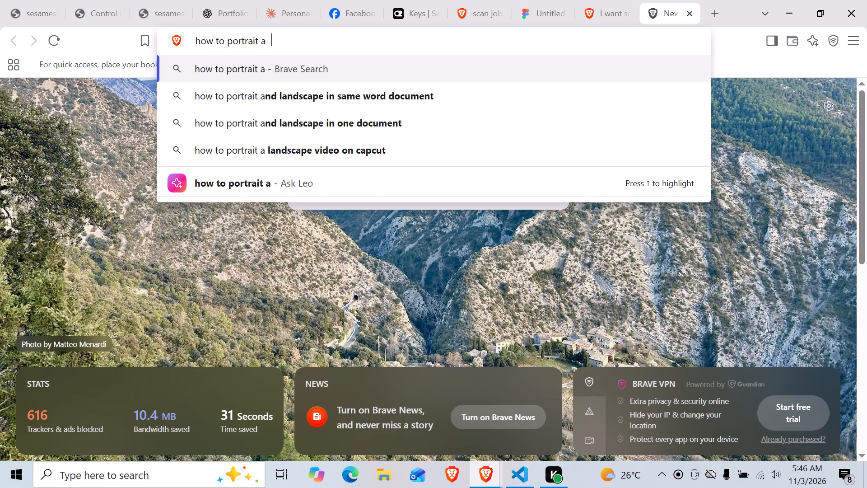
key("BackSpace")
type("frame in i")
key("BackSpace")
type("figma")
key("Return")
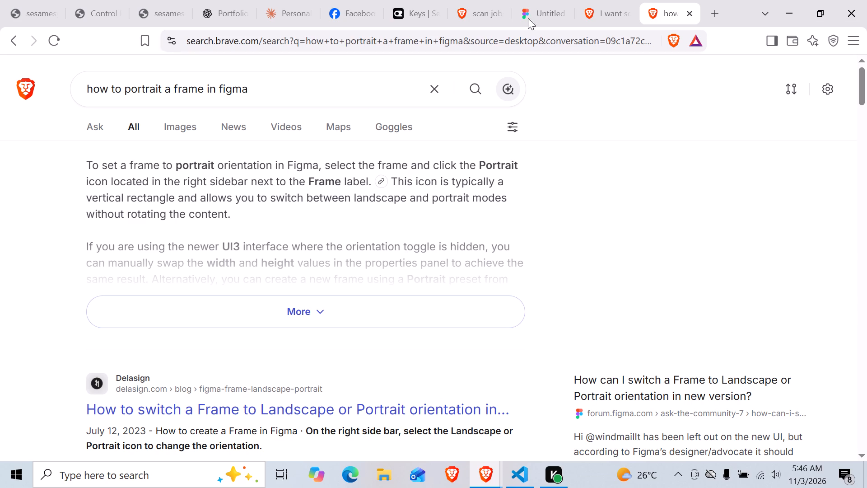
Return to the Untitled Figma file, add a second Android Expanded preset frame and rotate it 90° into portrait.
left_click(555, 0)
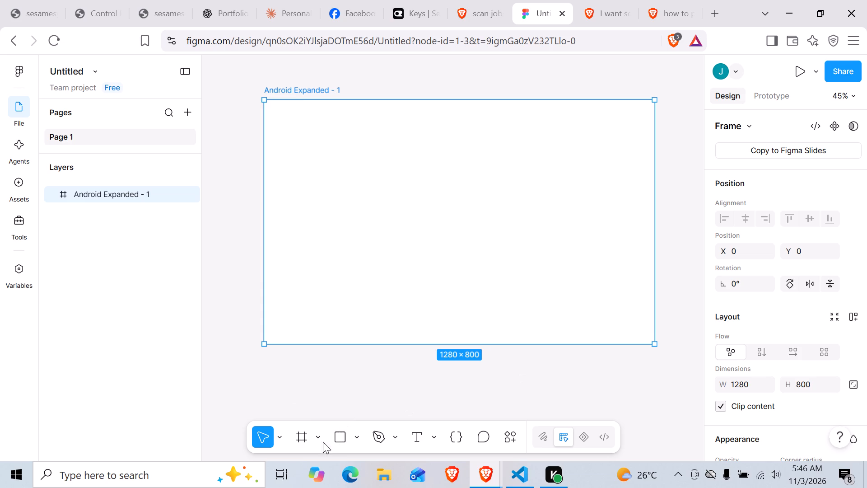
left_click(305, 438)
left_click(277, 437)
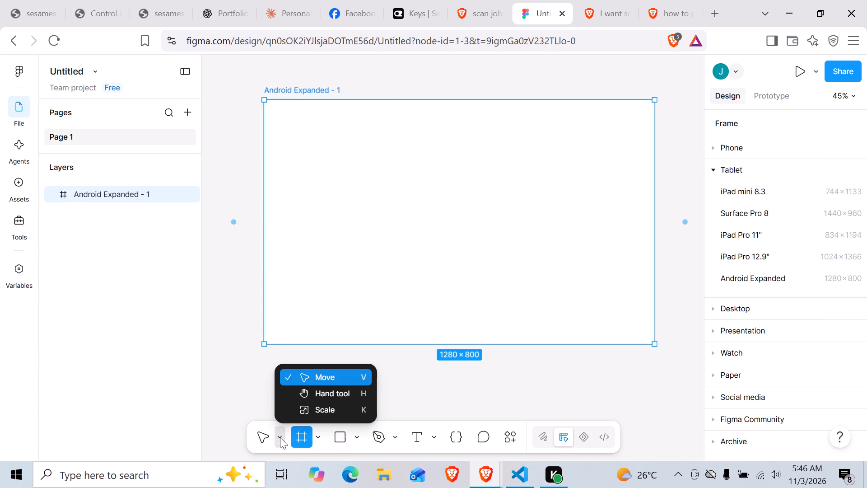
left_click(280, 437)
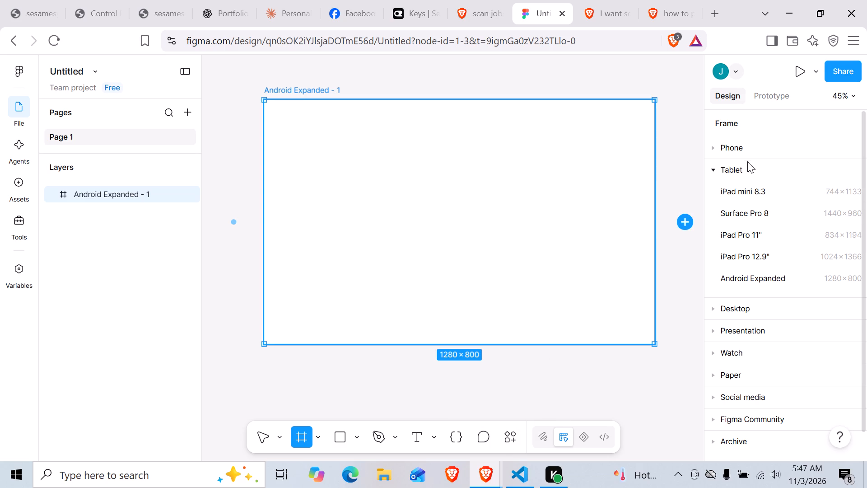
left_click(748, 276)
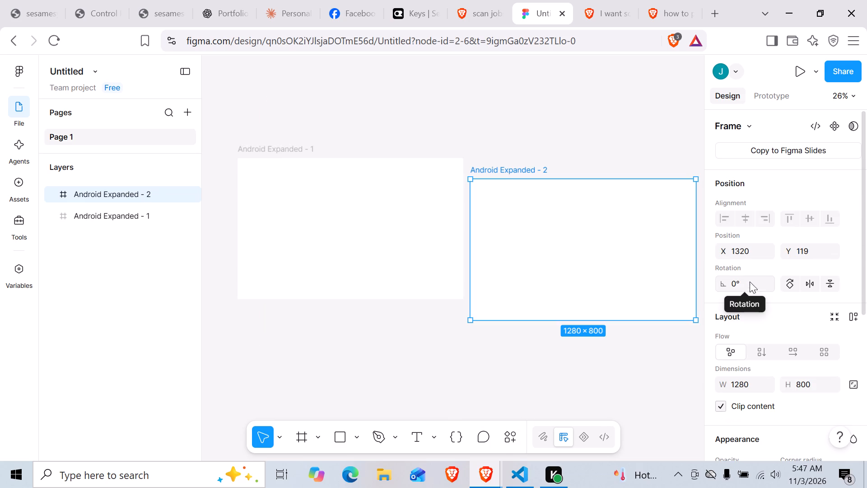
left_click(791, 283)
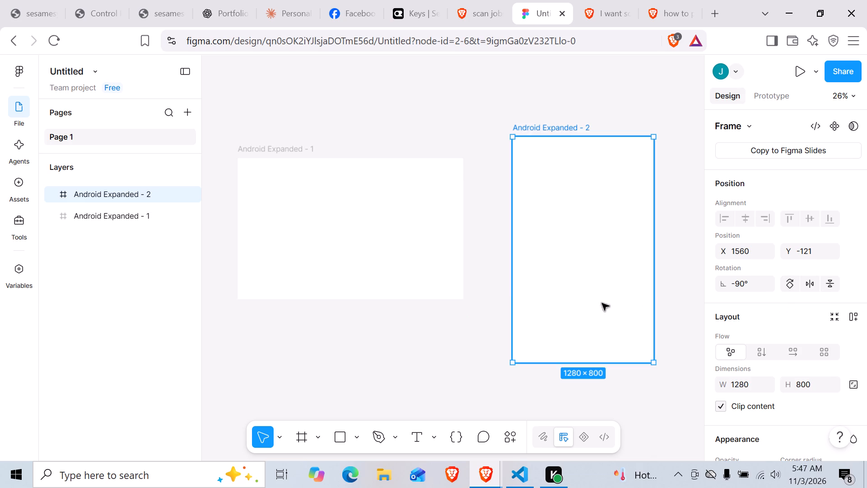
Rotate the original Android Expanded frame to -90° so it stands in portrait.
left_click(407, 277)
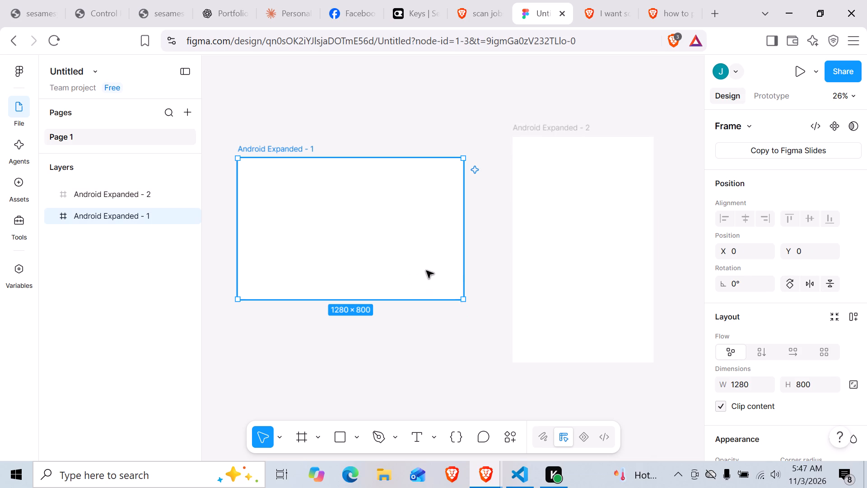
left_click(581, 269)
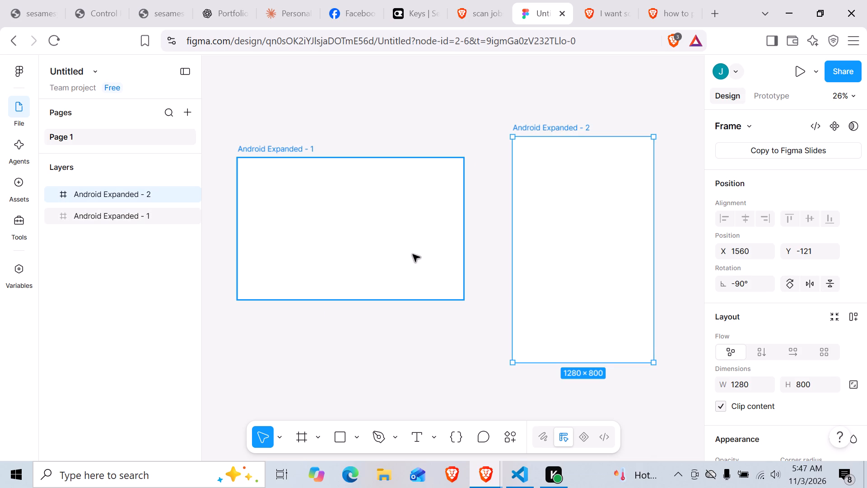
left_click(413, 254)
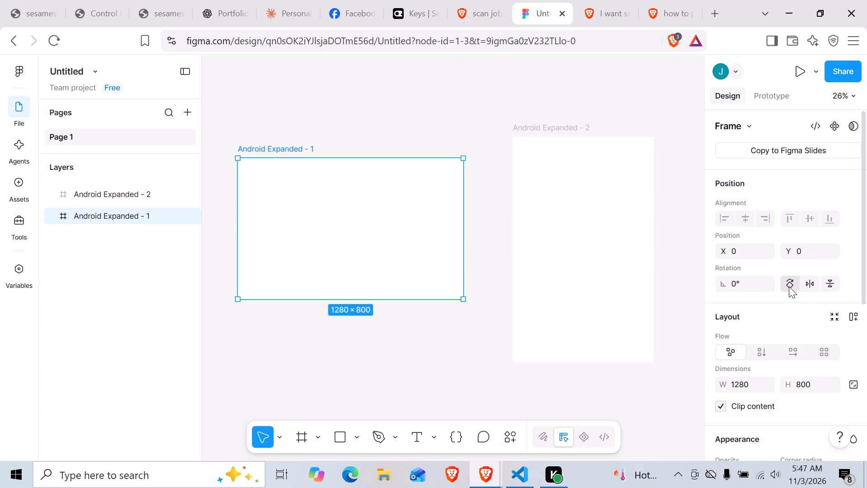
left_click(794, 286)
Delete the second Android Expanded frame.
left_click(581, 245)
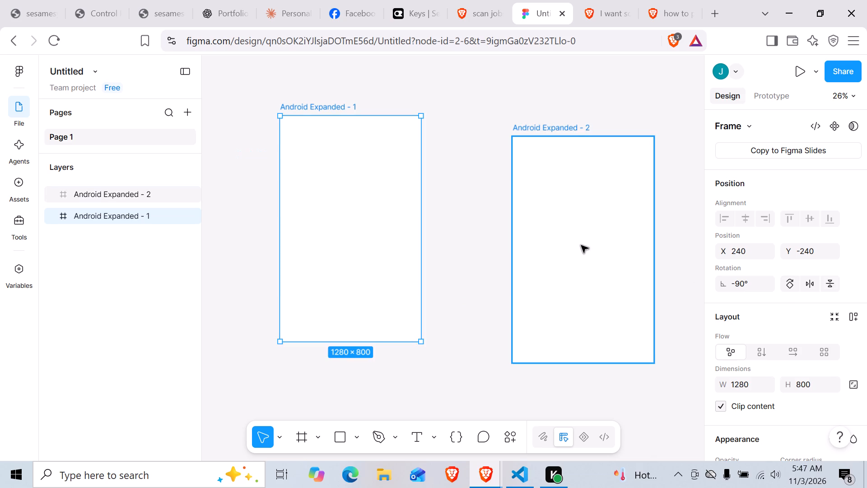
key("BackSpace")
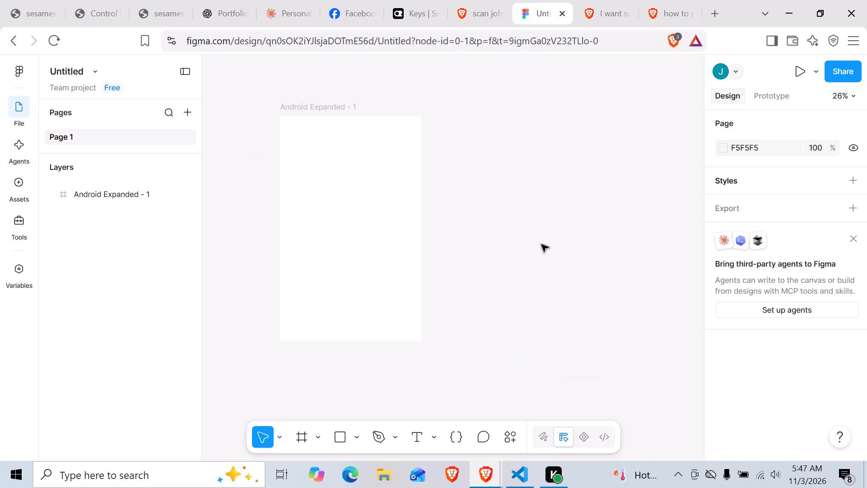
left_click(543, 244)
Move the remaining Android Expanded frame to about X 440, Y -205 on the canvas.
left_click(409, 194)
left_click(496, 234)
scroll(489, 234, "down", 2, "shift")
scroll(489, 234, "up", 4, "shift")
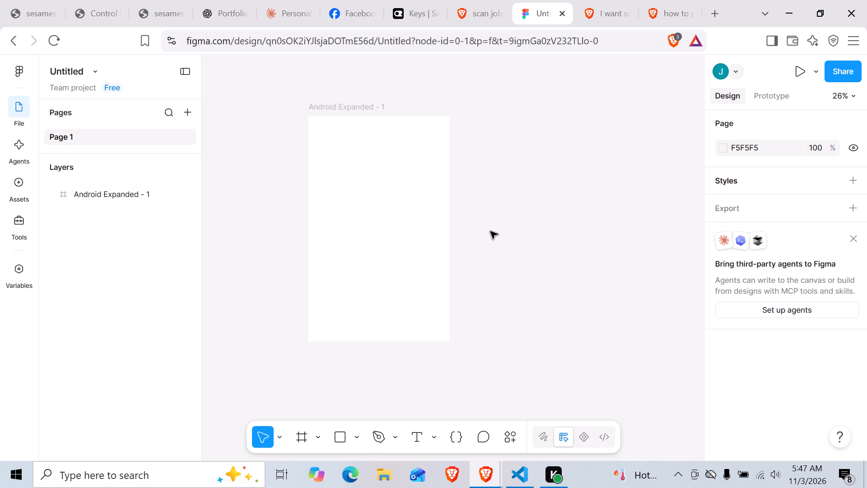
left_click(505, 297)
left_click(390, 272)
left_click_drag(407, 251, 443, 257)
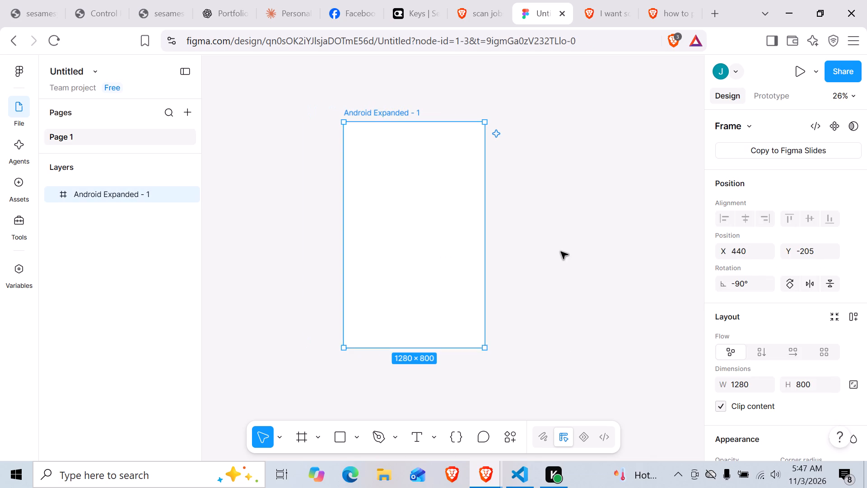
left_click(564, 250)
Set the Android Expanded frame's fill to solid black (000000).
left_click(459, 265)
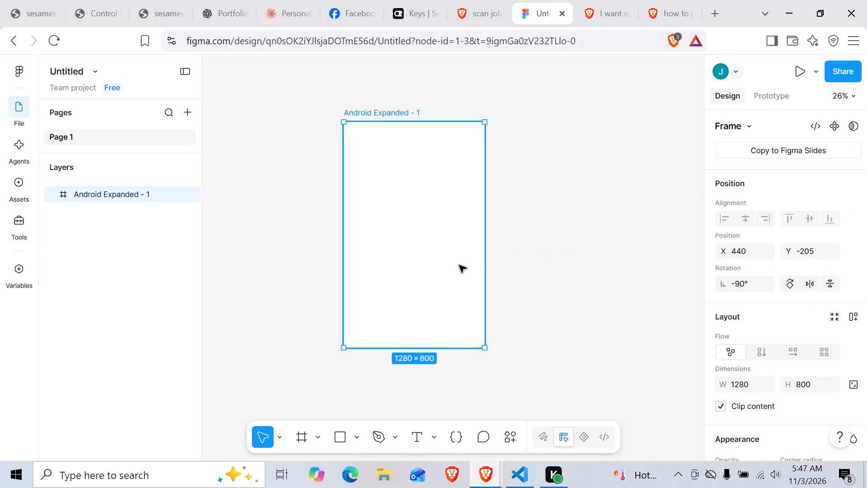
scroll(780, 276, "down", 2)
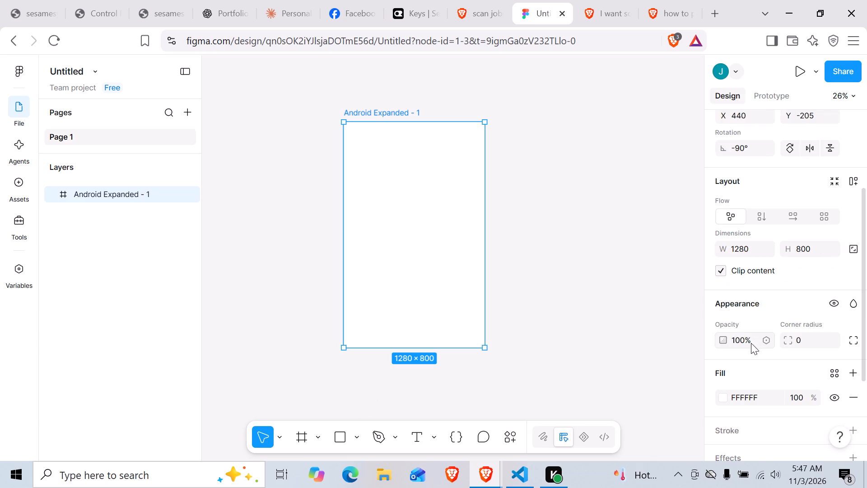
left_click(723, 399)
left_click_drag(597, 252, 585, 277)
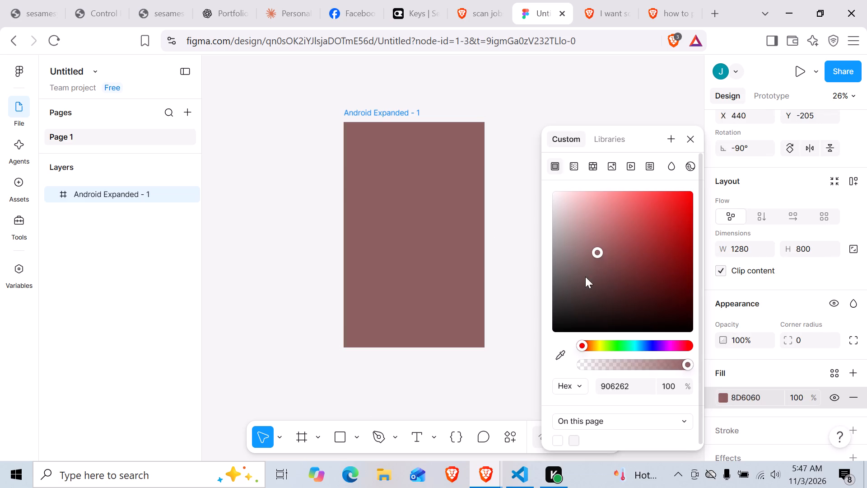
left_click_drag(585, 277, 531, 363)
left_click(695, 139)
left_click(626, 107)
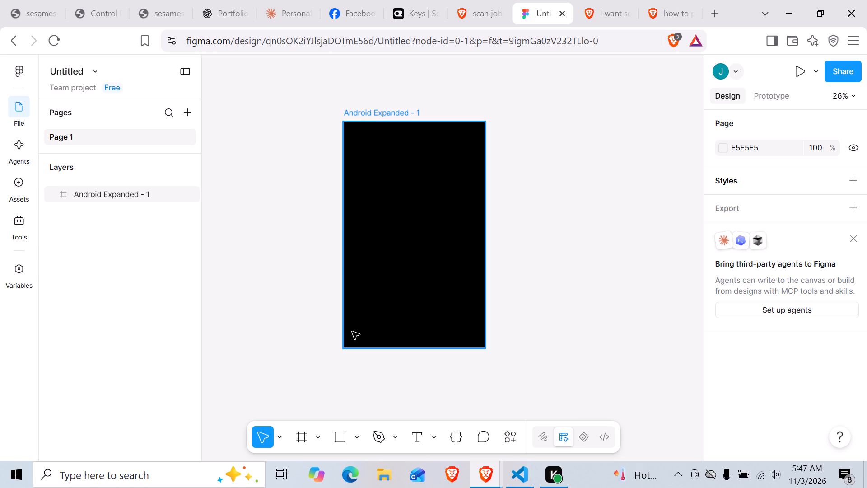
Change the Android Expanded frame's fill to a linear gradient and set its 0% stop to off-white F7F7F7.
left_click(383, 249)
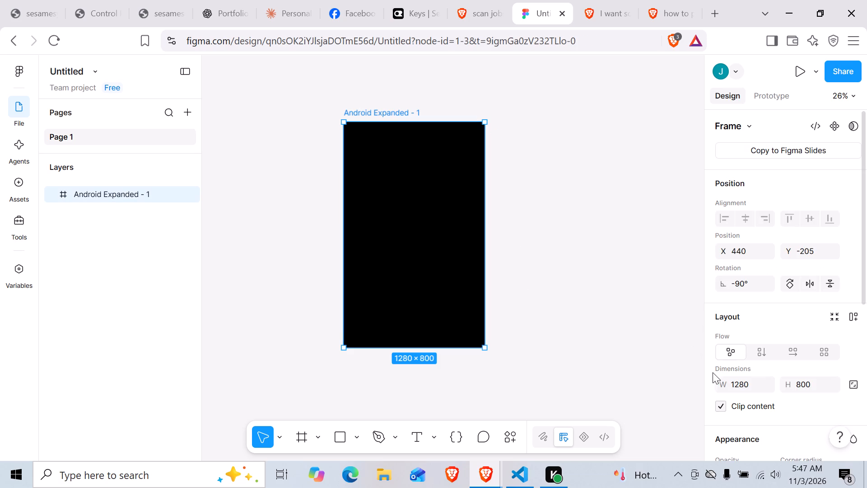
scroll(706, 351, "down", 2)
left_click(726, 400)
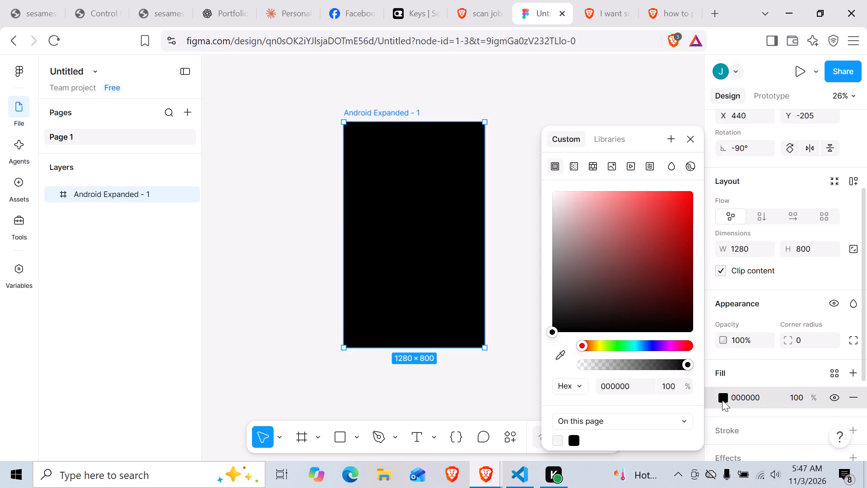
left_click(573, 165)
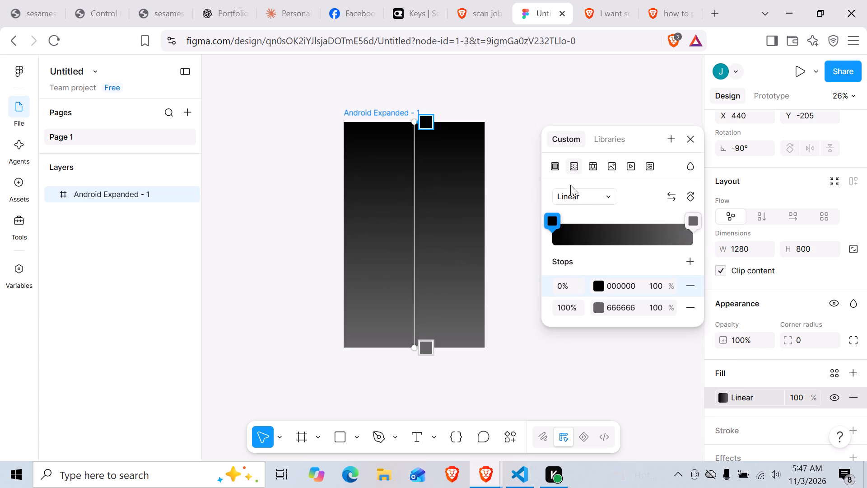
left_click(550, 216)
left_click_drag(445, 223, 406, 197)
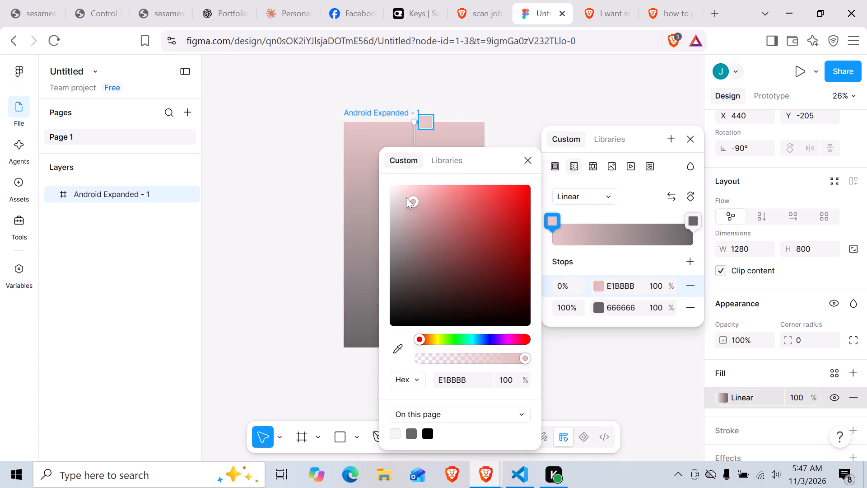
left_click_drag(406, 197, 376, 189)
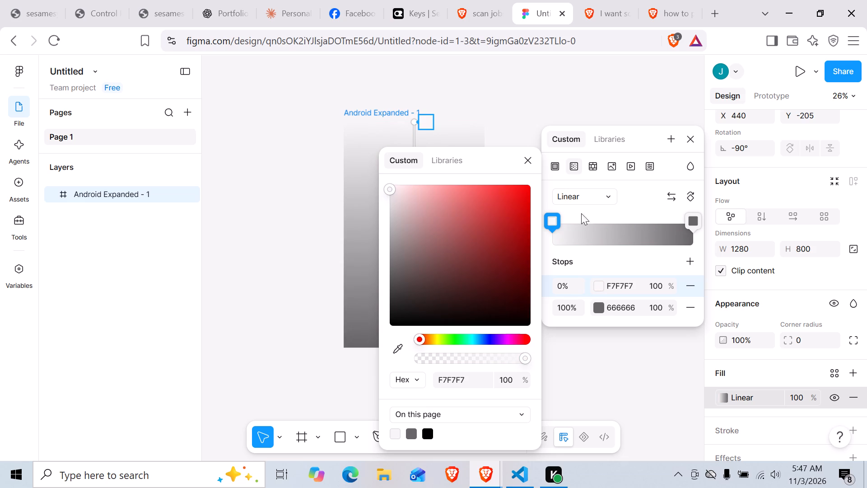
Set the 100% stop of the Android Expanded frame's linear gradient to dark red 832626.
left_click(692, 221)
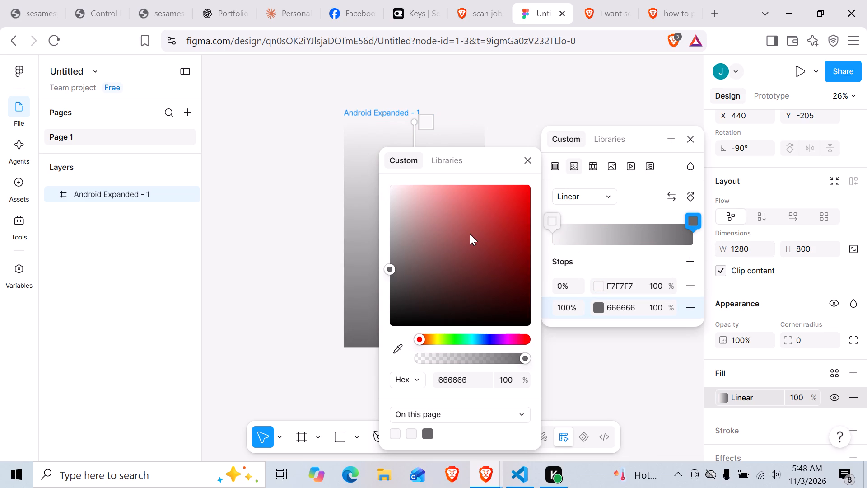
left_click_drag(398, 258, 447, 258)
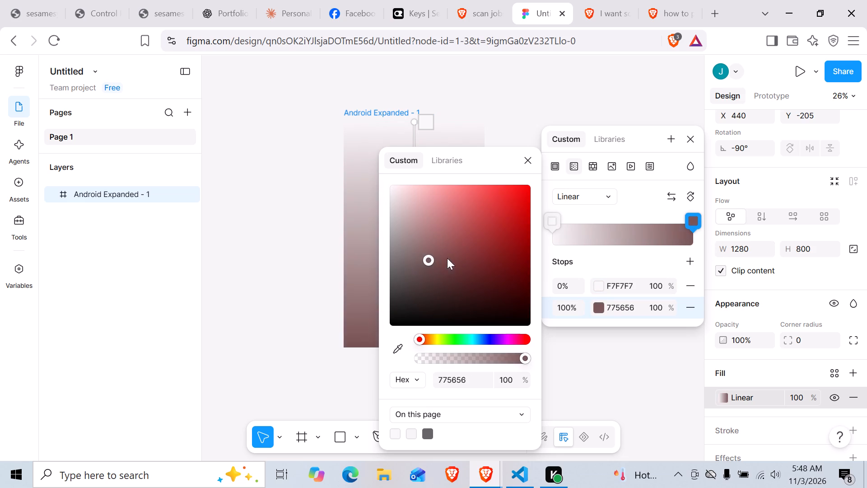
left_click_drag(447, 258, 483, 251)
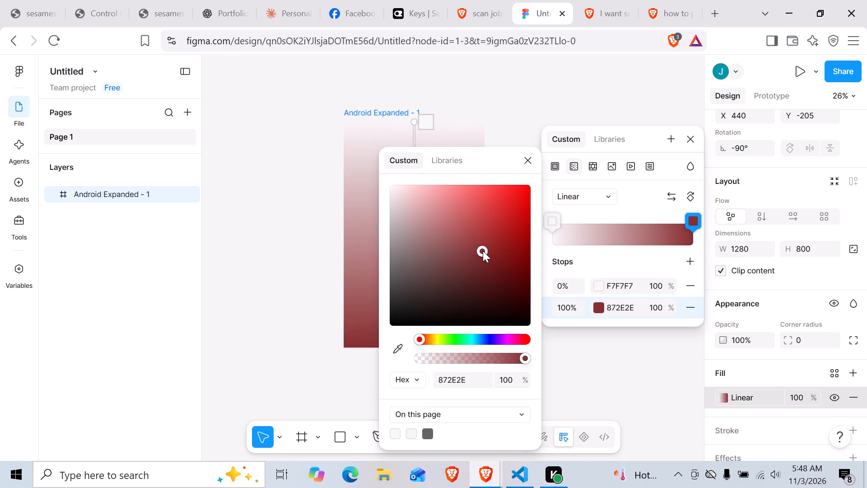
left_click_drag(483, 251, 482, 251)
left_click_drag(482, 251, 482, 250)
left_click_drag(479, 248, 451, 200)
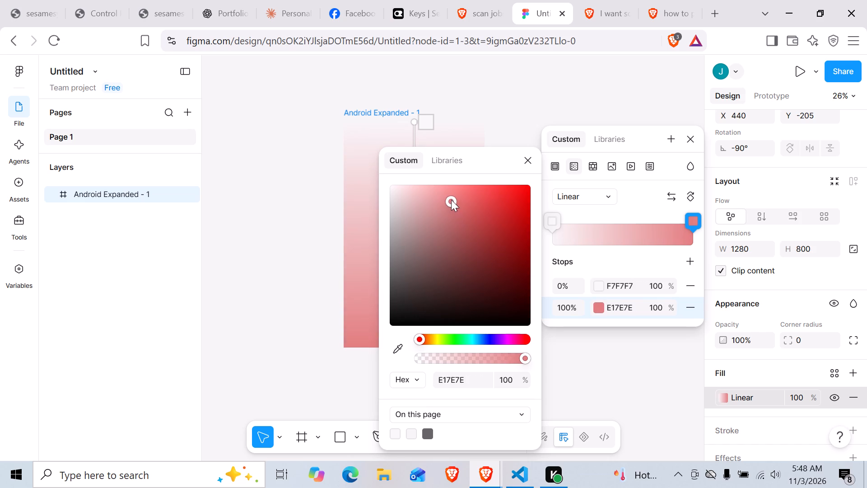
left_click_drag(451, 200, 460, 227)
left_click_drag(424, 335, 429, 336)
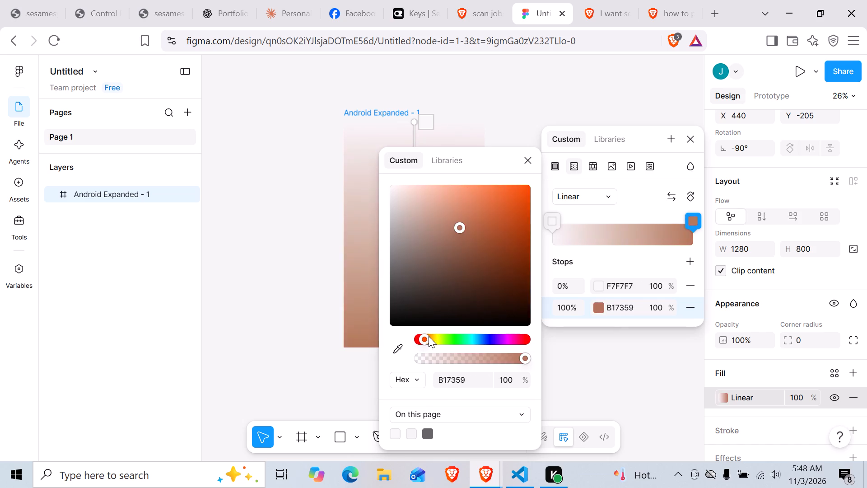
left_click_drag(429, 336, 476, 347)
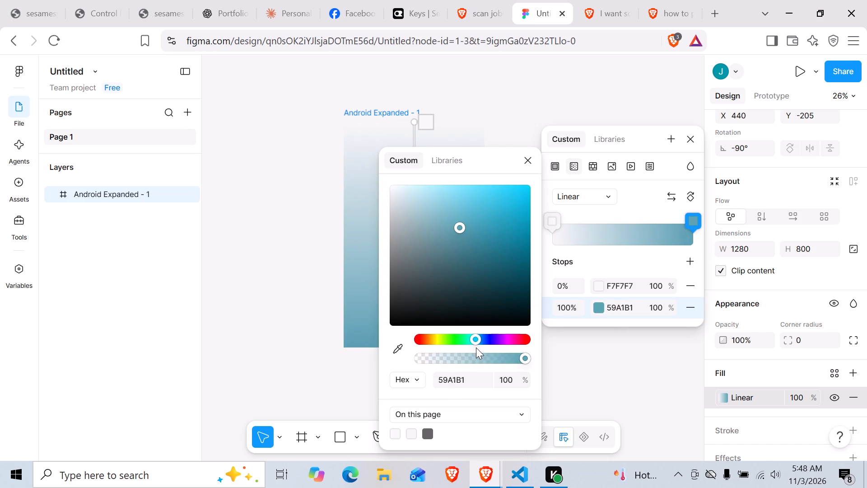
left_click_drag(476, 347, 502, 347)
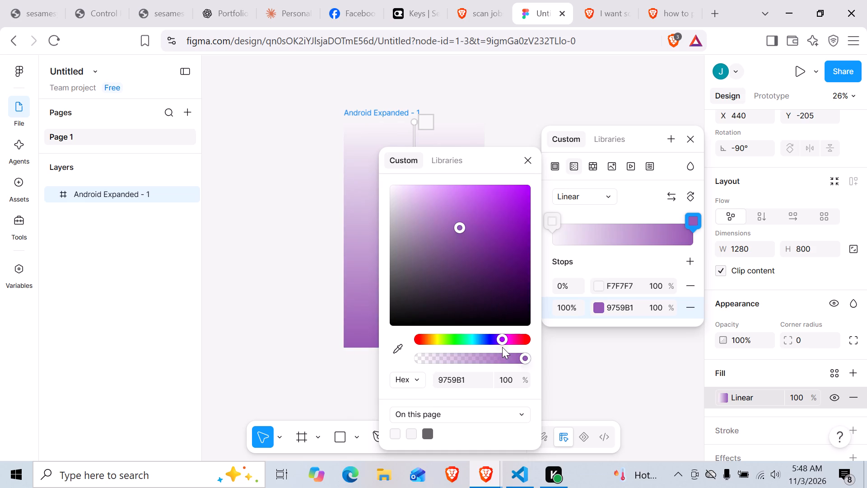
left_click_drag(502, 347, 445, 339)
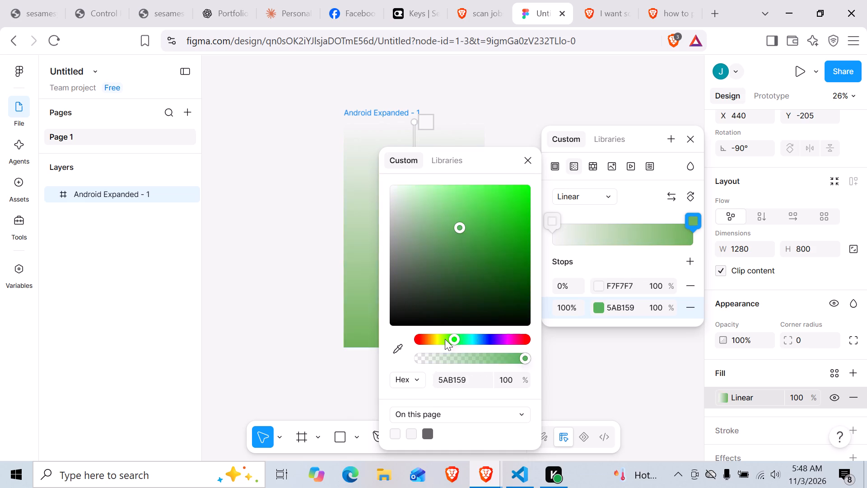
left_click_drag(445, 339, 411, 339)
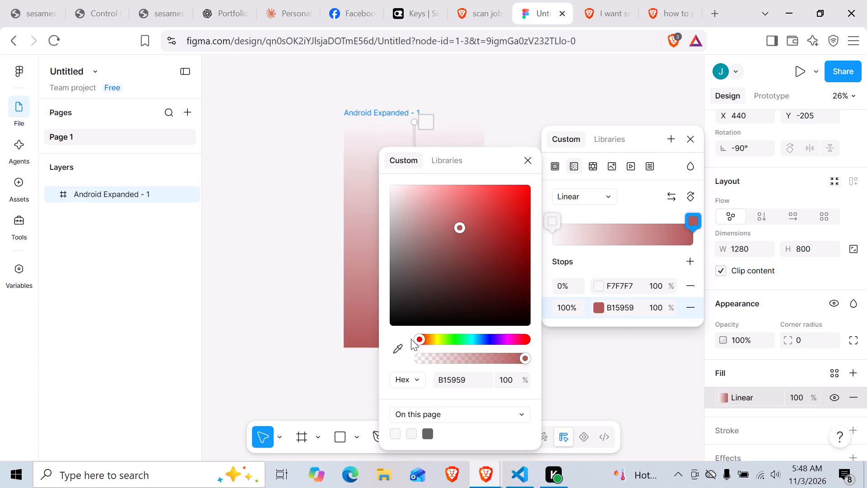
left_click_drag(411, 339, 410, 339)
left_click_drag(458, 227, 471, 239)
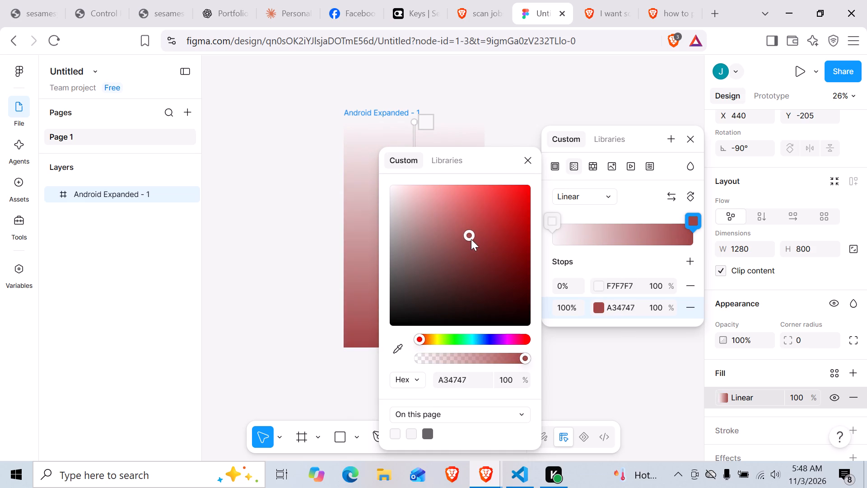
left_click_drag(471, 239, 489, 253)
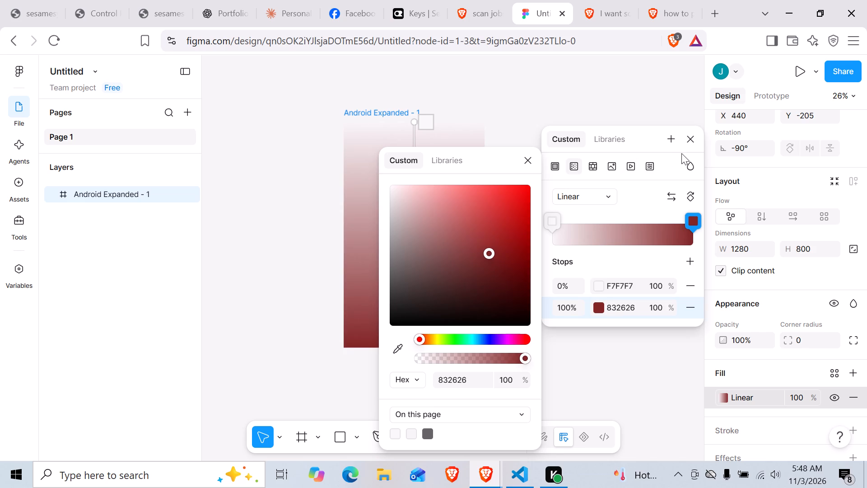
left_click(690, 142)
left_click(629, 153)
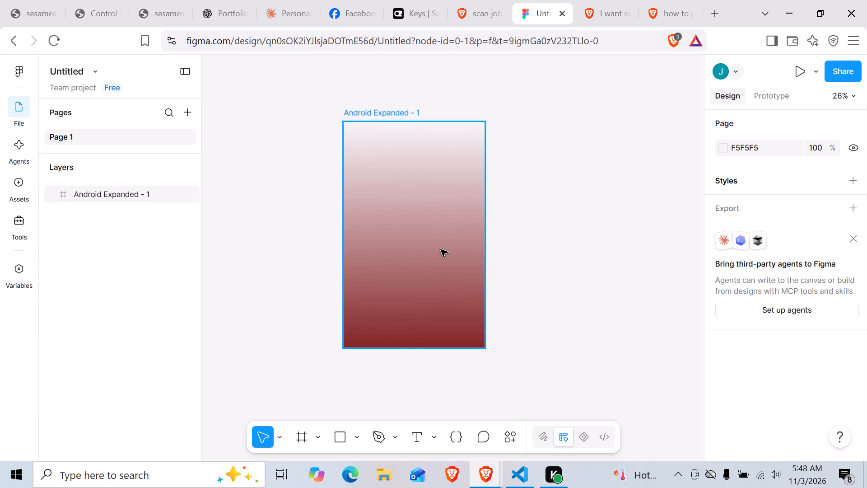
Draw a rectangle about 1034 × 277 across the lower part of the Android Expanded frame, overhanging both sides.
left_click(339, 436)
left_click_drag(325, 335, 444, 324)
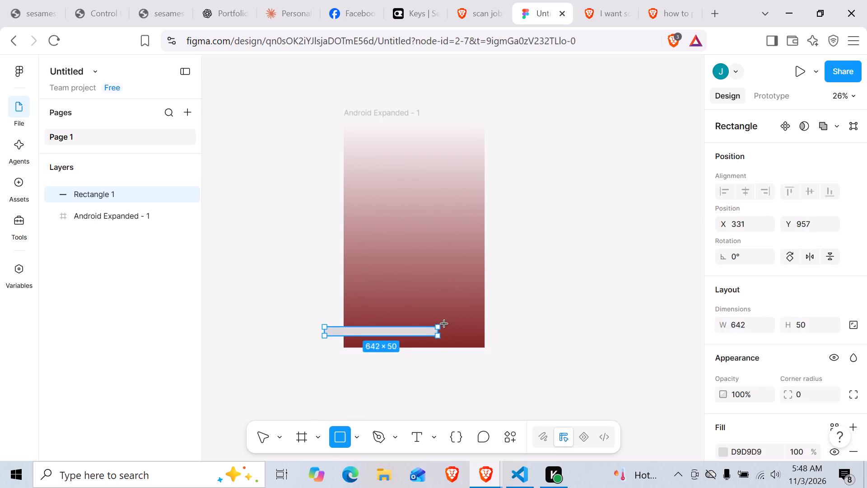
left_click_drag(444, 324, 507, 286)
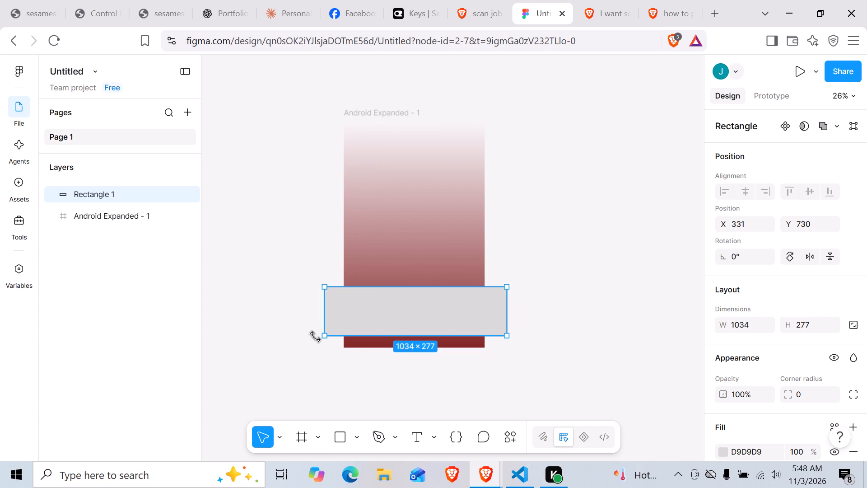
Rotate the rectangle to about 20° and extend its lower edge to a height of about 501.
left_click_drag(316, 338, 336, 367)
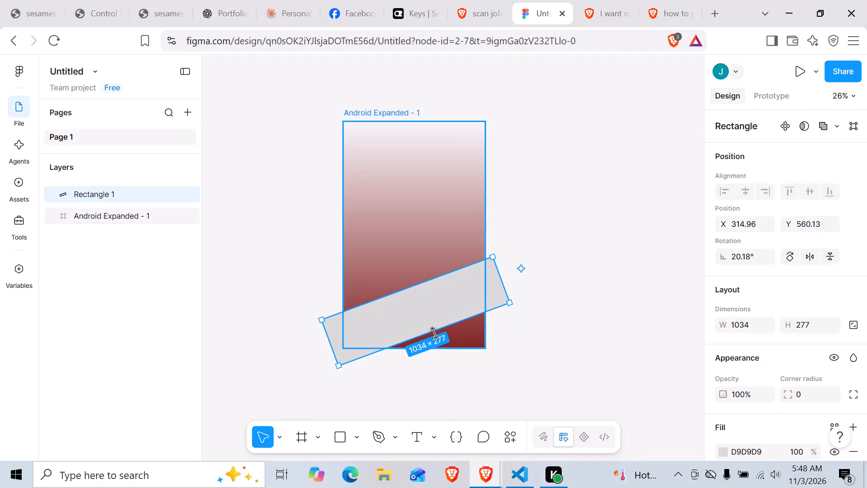
left_click_drag(434, 331, 453, 365)
Move the tilted rectangle over the frame's bottom, to about X 269, Y 573 on the canvas.
left_click_drag(429, 313, 443, 333)
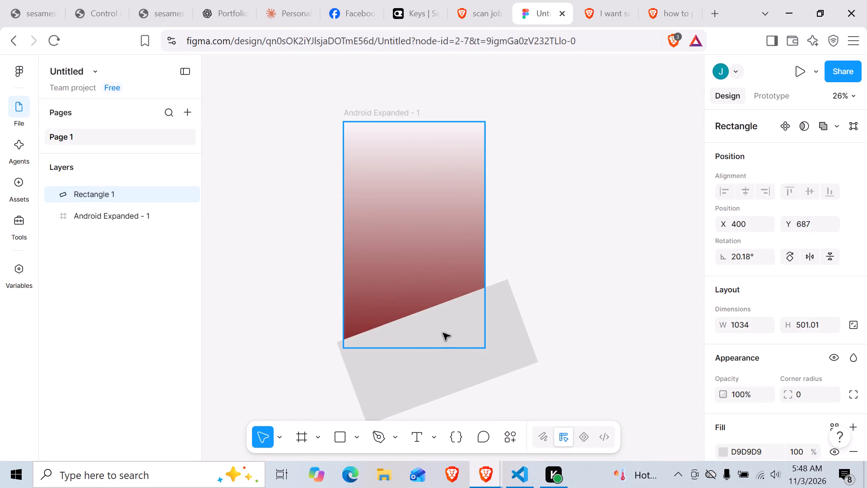
left_click_drag(443, 333, 440, 328)
left_click(578, 283)
left_click_drag(454, 330, 448, 321)
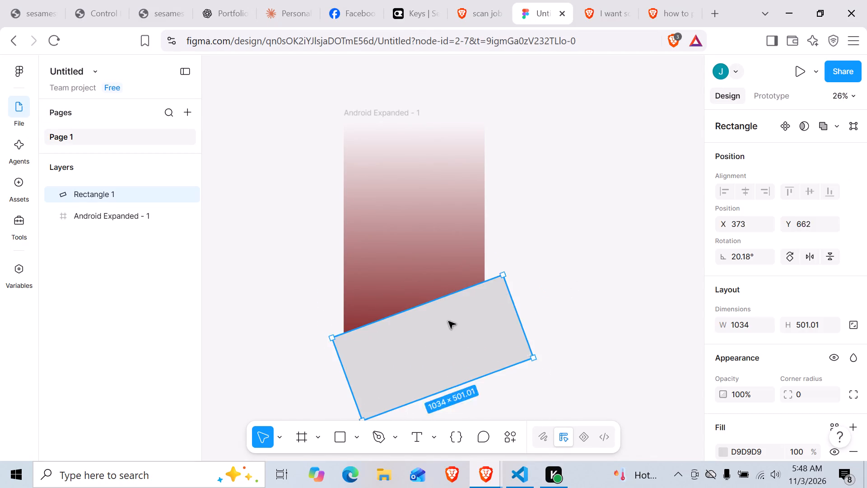
left_click_drag(448, 321, 438, 276)
left_click_drag(443, 283, 426, 284)
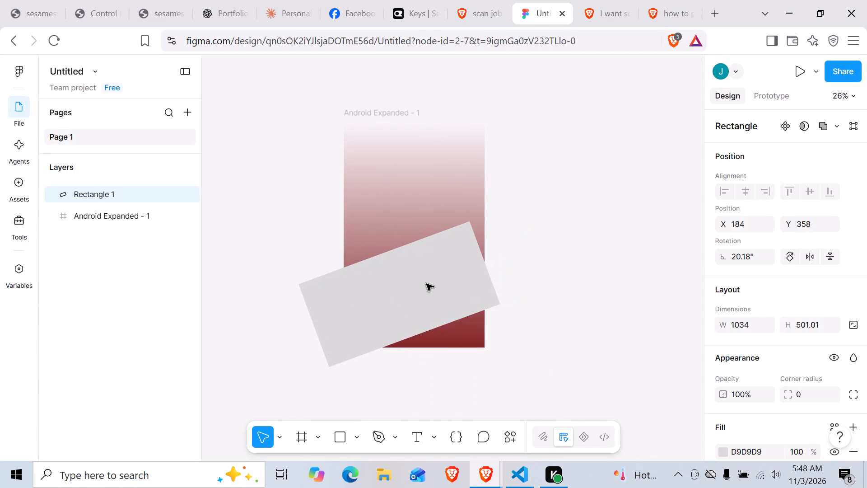
left_click_drag(426, 284, 431, 284)
left_click_drag(433, 286, 446, 323)
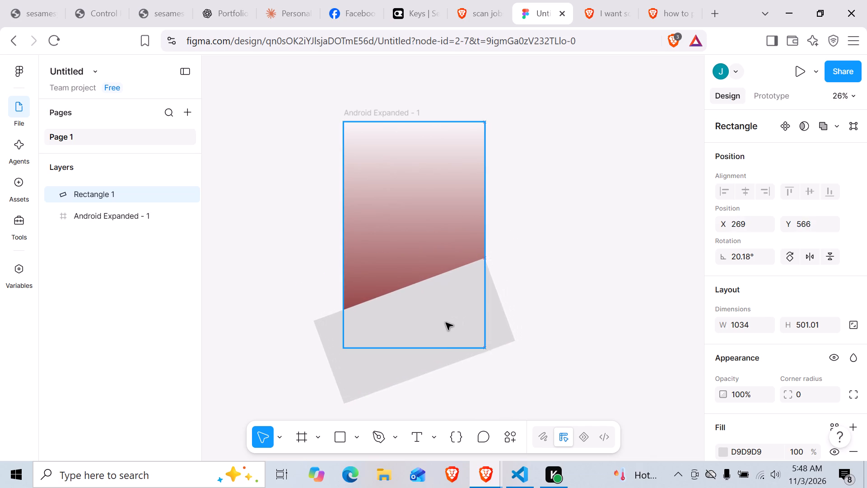
left_click_drag(446, 323, 445, 323)
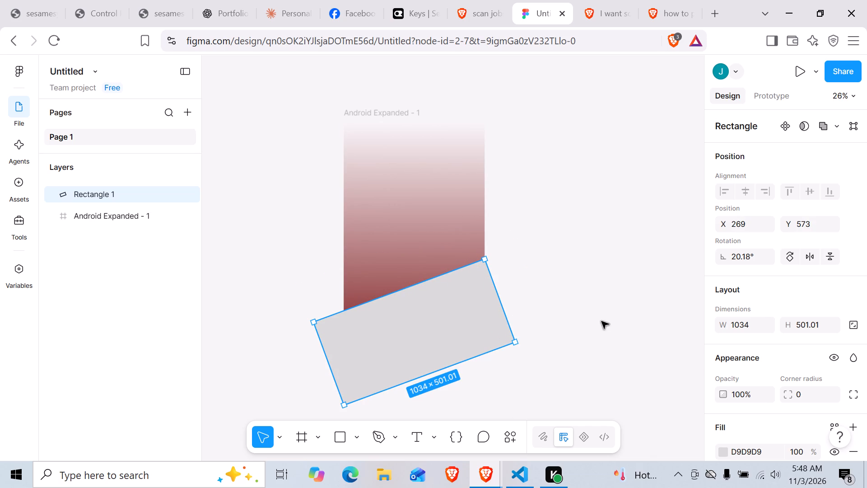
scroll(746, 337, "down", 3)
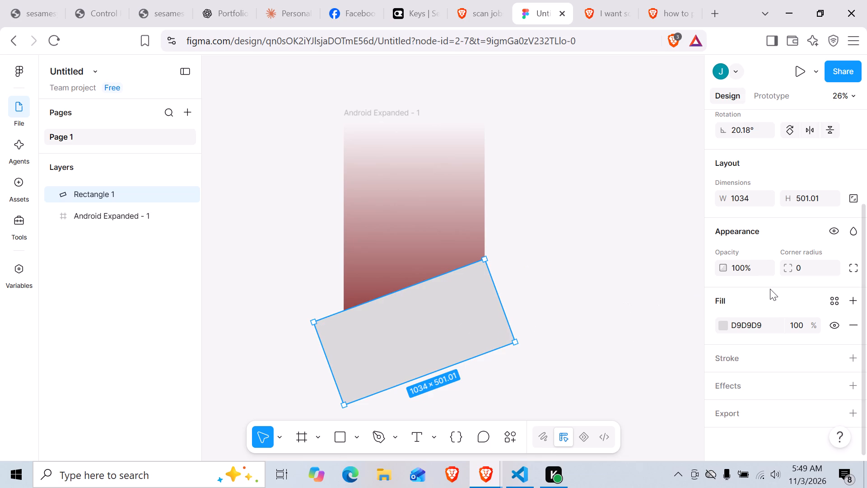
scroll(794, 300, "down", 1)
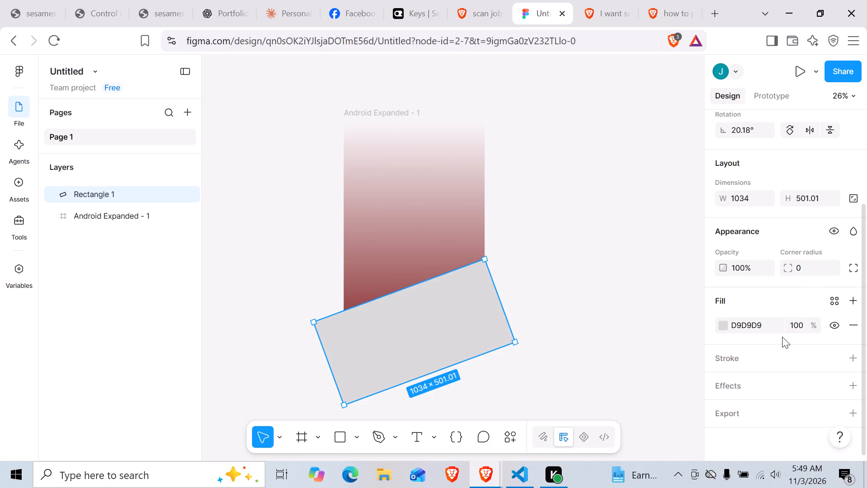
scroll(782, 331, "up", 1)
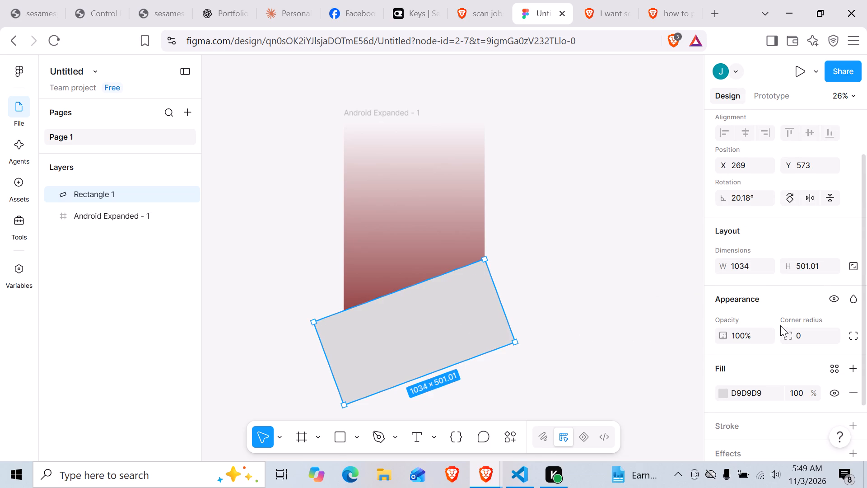
Nest the Rectangle 1 layer inside the Android Expanded - 1 frame so the frame clips it.
left_click_drag(114, 197, 111, 228)
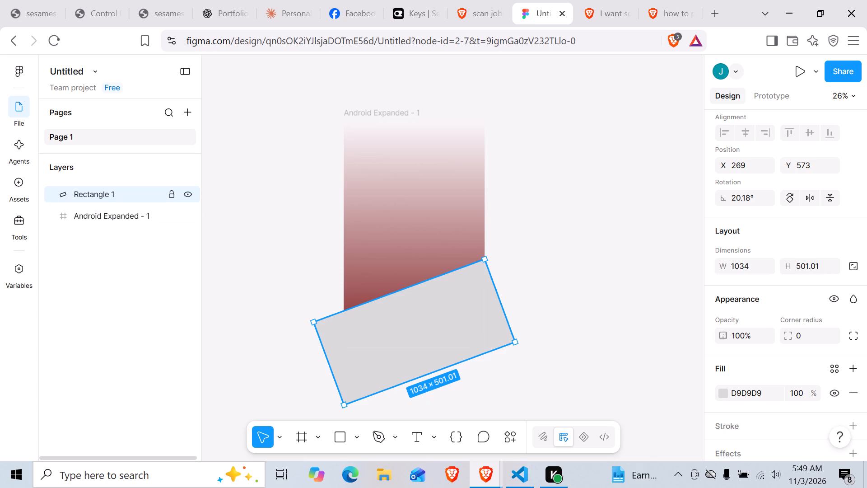
left_click_drag(111, 228, 111, 224)
left_click(207, 251)
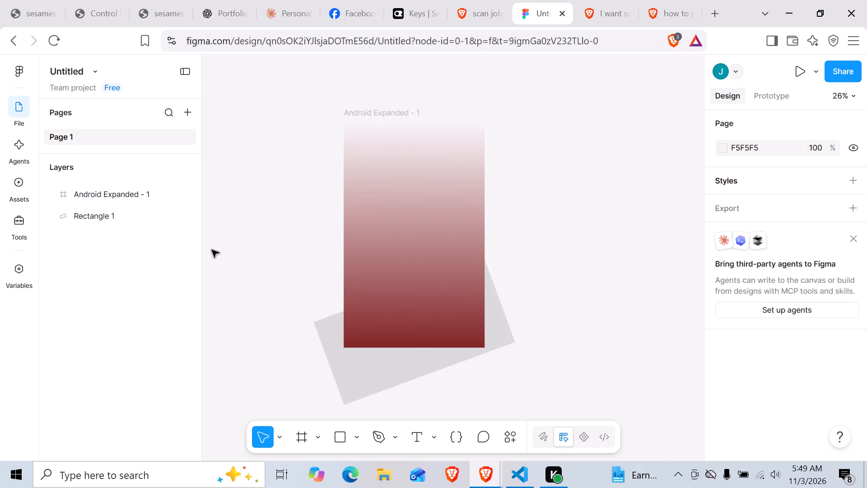
left_click_drag(96, 216, 106, 196)
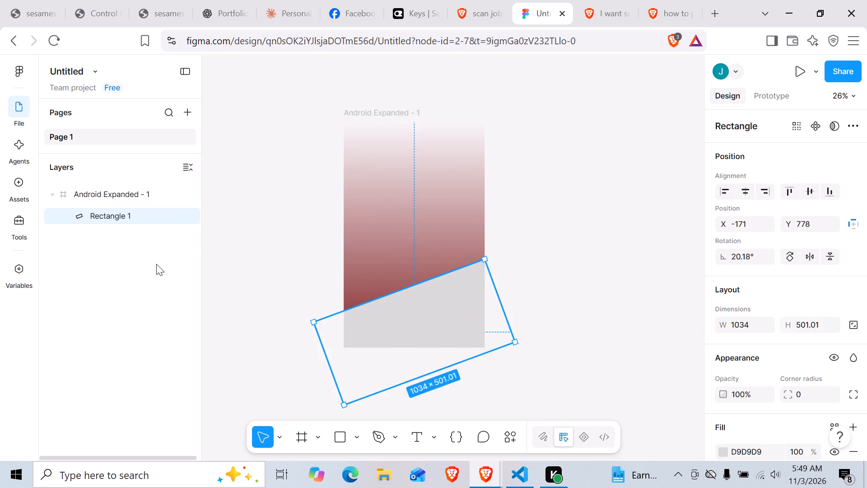
left_click(156, 264)
left_click(53, 197)
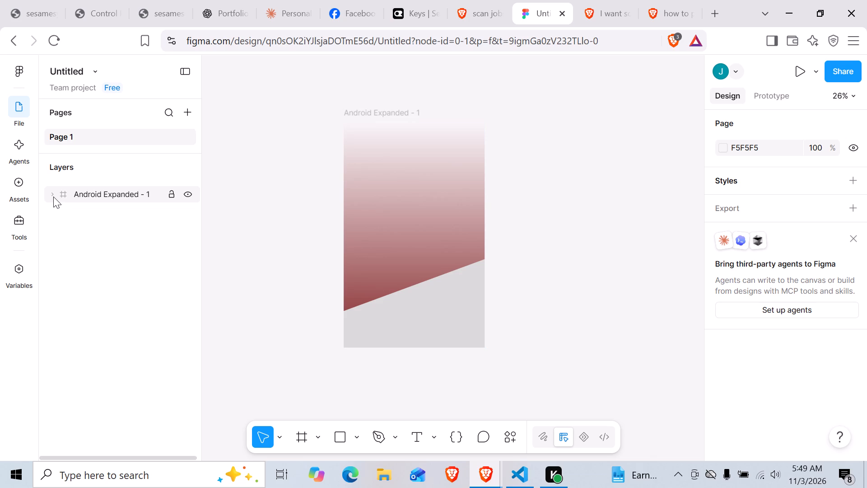
left_click(53, 197)
left_click(103, 239)
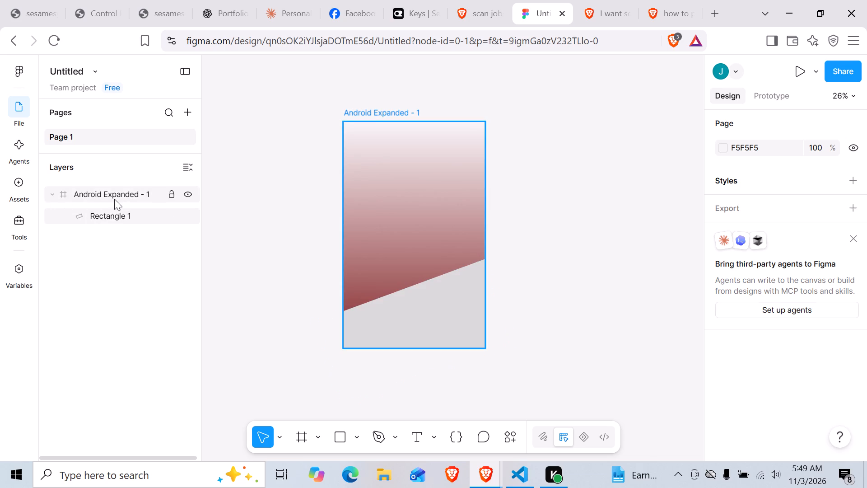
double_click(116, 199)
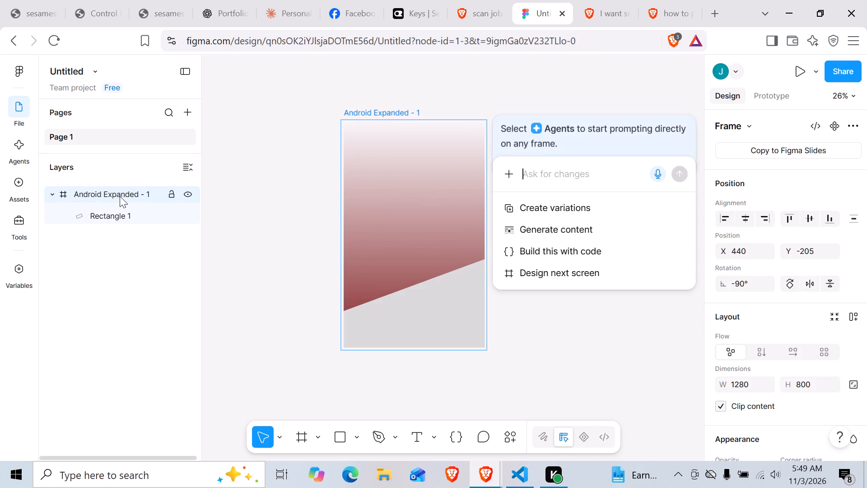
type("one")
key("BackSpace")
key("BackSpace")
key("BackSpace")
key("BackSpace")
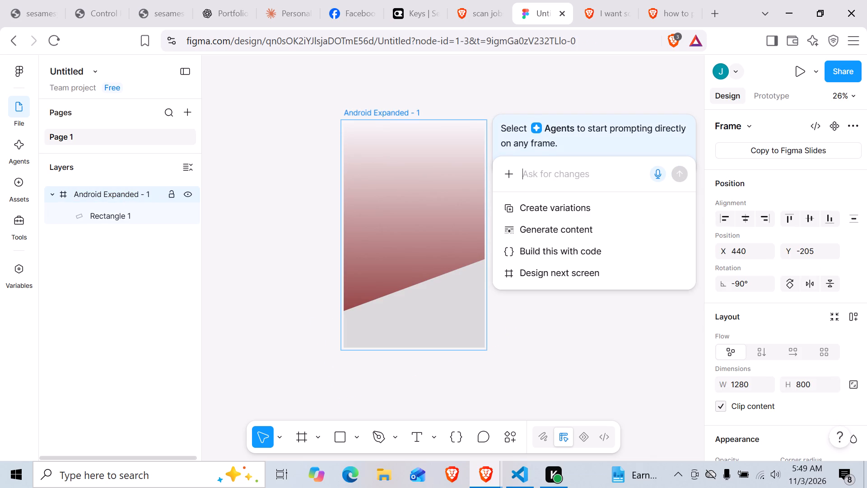
Rename the Android Expanded - 1 frame as Page 1.
double_click(101, 196)
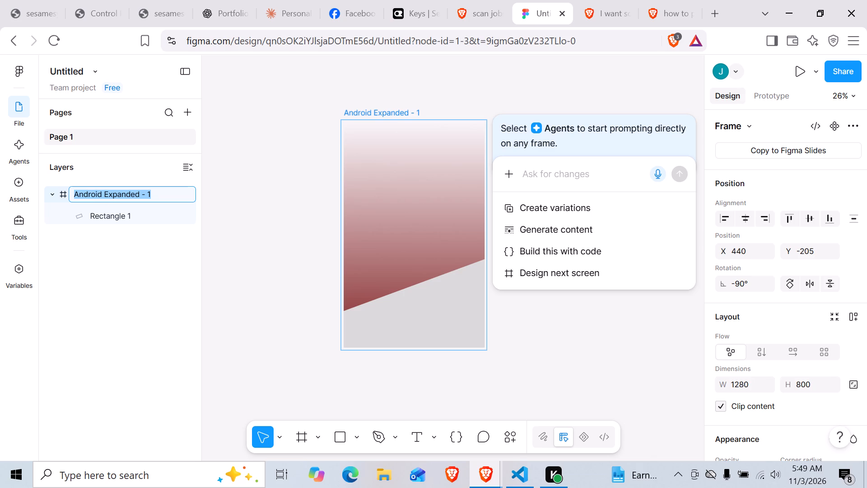
type("page")
key("space")
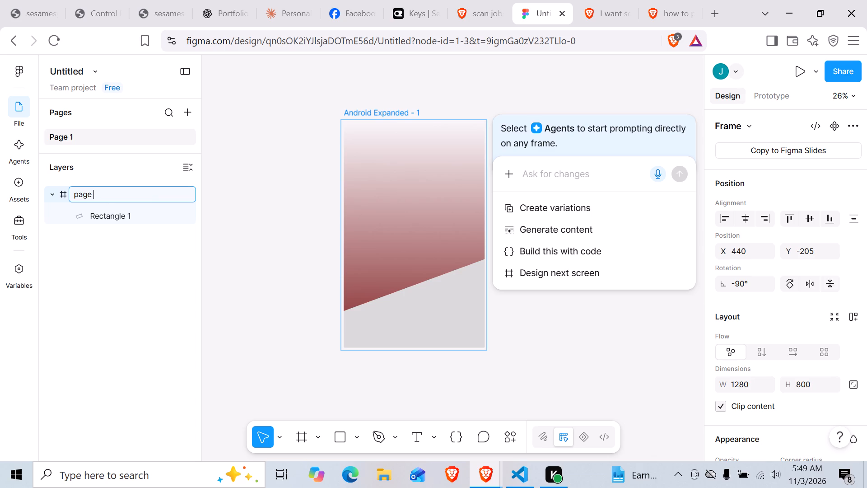
key("BackSpace")
key("1")
key("BackSpace")
key("BackSpace")
key("BackSpace")
key("BackSpace")
key("BackSpace")
type("Page")
key("BackSpace")
key("BackSpace")
key("BackSpace")
key("BackSpace")
type("Page")
key("BackSpace")
key("BackSpace")
key("BackSpace")
key("BackSpace")
type("Page 1")
key("Return")
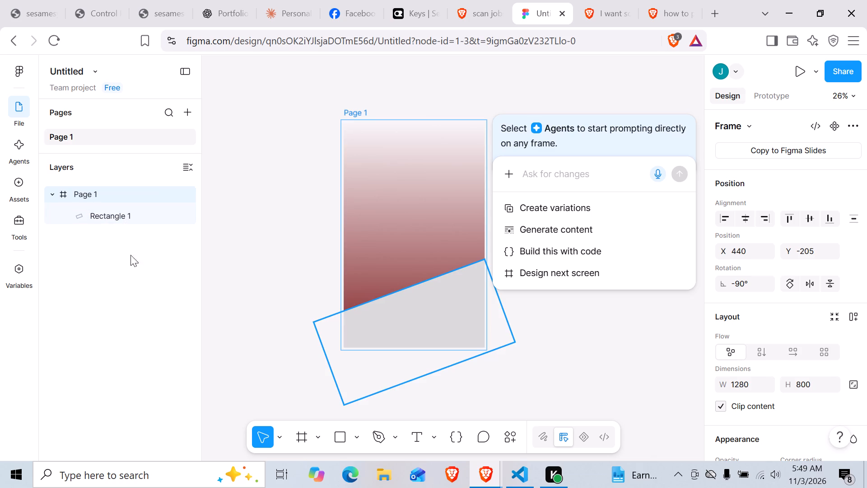
Move the tilted Rectangle 1 lower within the Page 1 frame, to about X -91, Y 810.
left_click(307, 239)
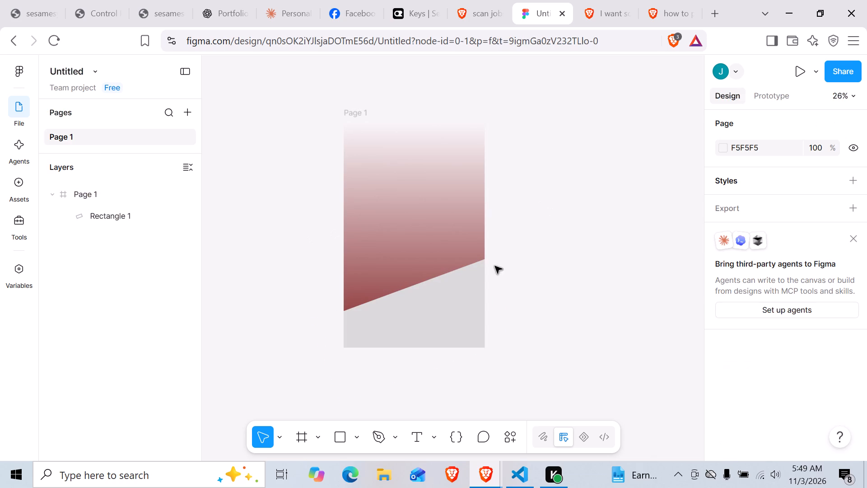
left_click(434, 291)
left_click_drag(444, 301, 464, 310)
left_click(601, 221)
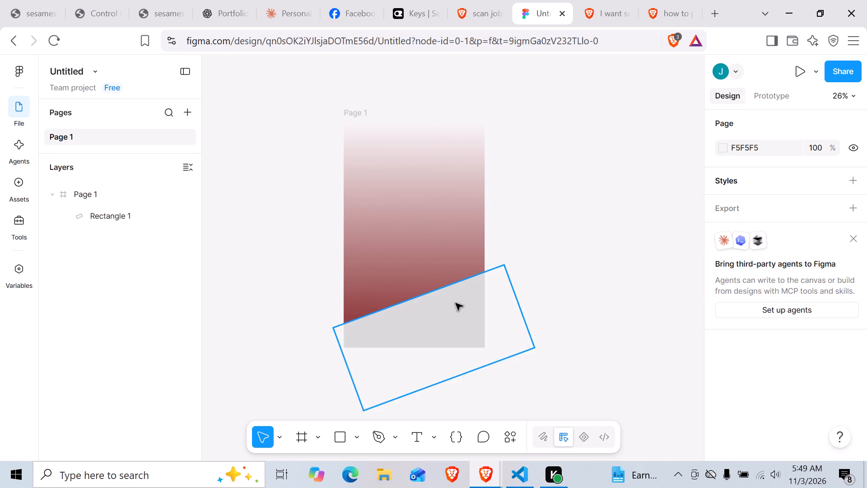
left_click_drag(428, 308, 433, 310)
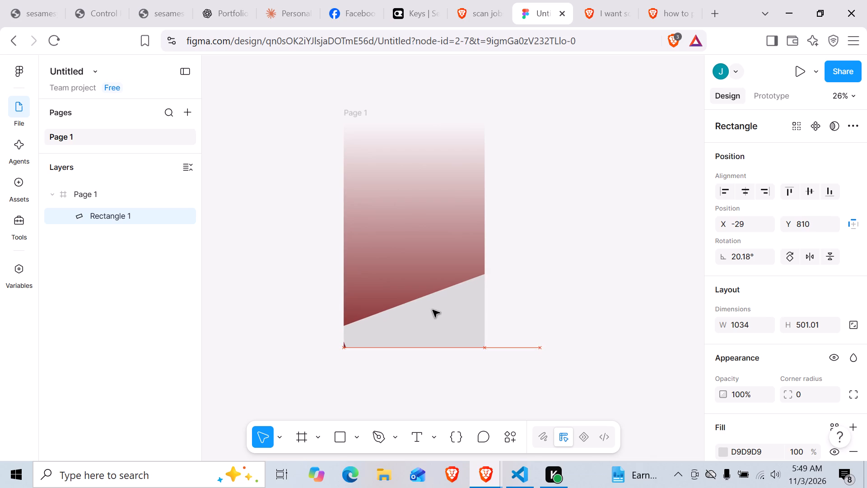
left_click_drag(433, 310, 420, 313)
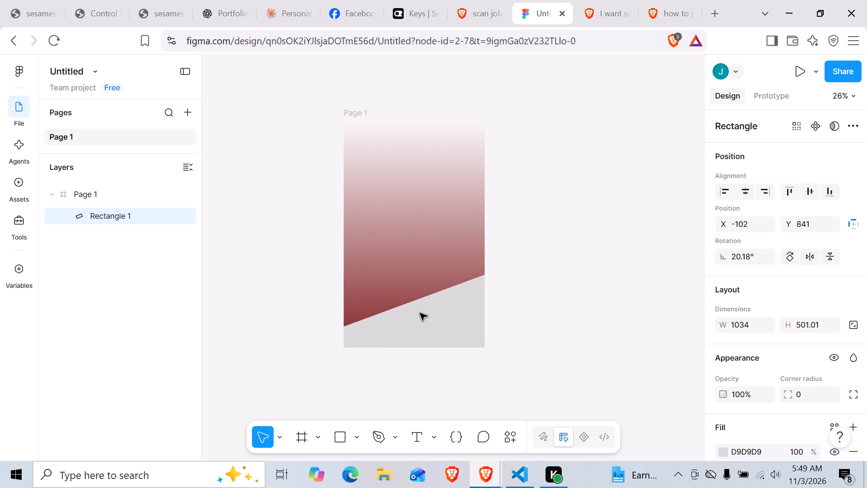
left_click_drag(420, 313, 415, 315)
left_click(564, 192)
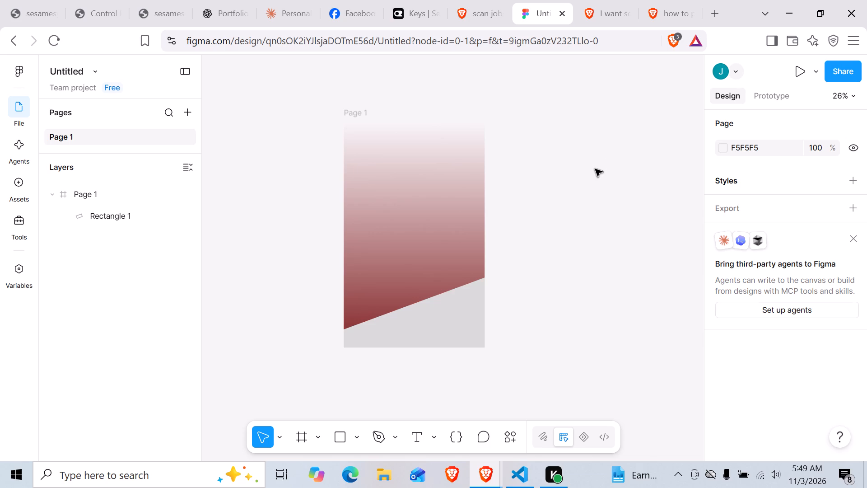
left_click_drag(423, 312, 429, 302)
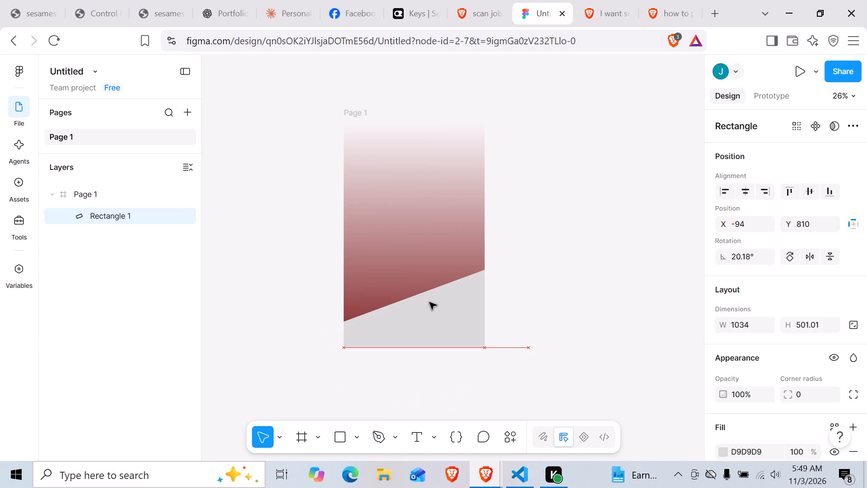
left_click_drag(429, 302, 430, 304)
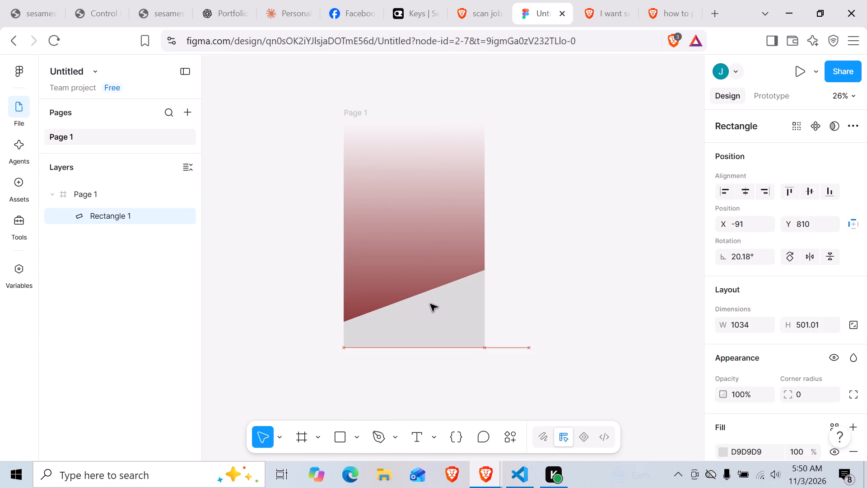
left_click_drag(436, 322, 435, 321, "alt")
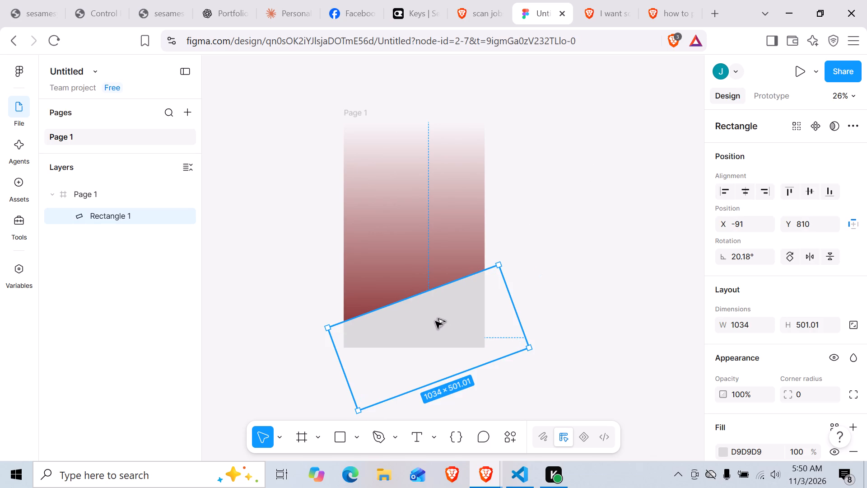
Duplicate the tilted rectangle, rotate the copy to about -22° and place it at about X -279, Y 640.
left_click_drag(435, 321, 388, 282, "alt")
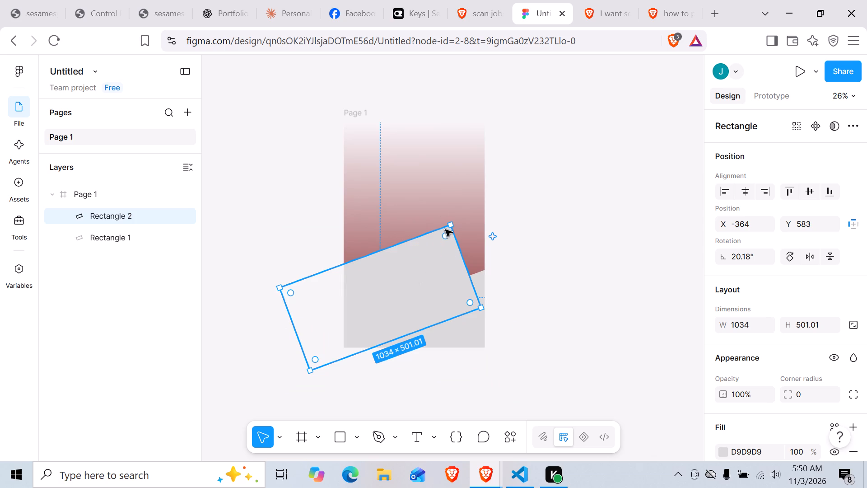
left_click_drag(452, 214, 480, 286)
left_click_drag(411, 299, 427, 312)
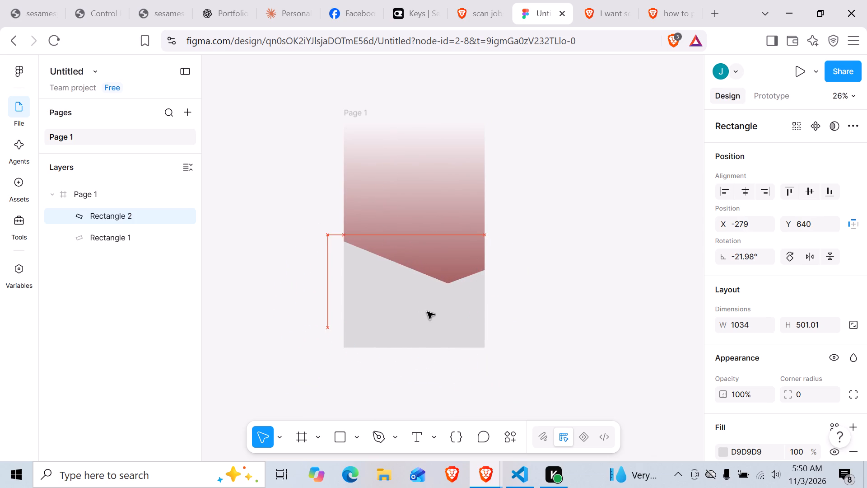
left_click_drag(427, 312, 426, 312)
Reorder the layers so Rectangle 2 sits behind Rectangle 1 inside the Page 1 frame.
left_click_drag(141, 214, 139, 246)
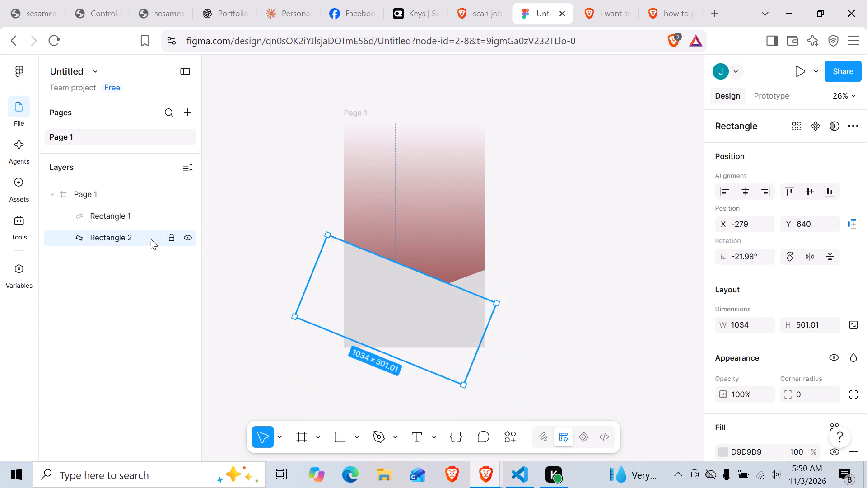
left_click(539, 240)
Change the Rectangle 2 fill to a muted brown, 6C5757.
left_click(410, 291)
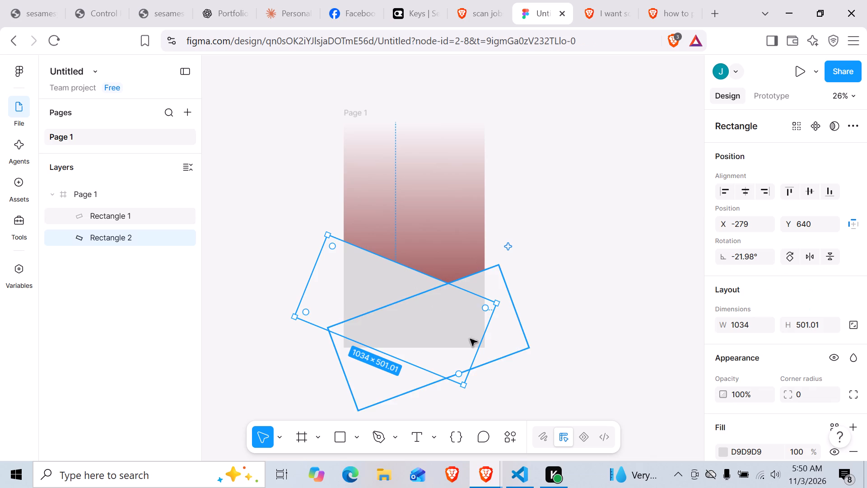
scroll(747, 381, "down", 1)
left_click(725, 383)
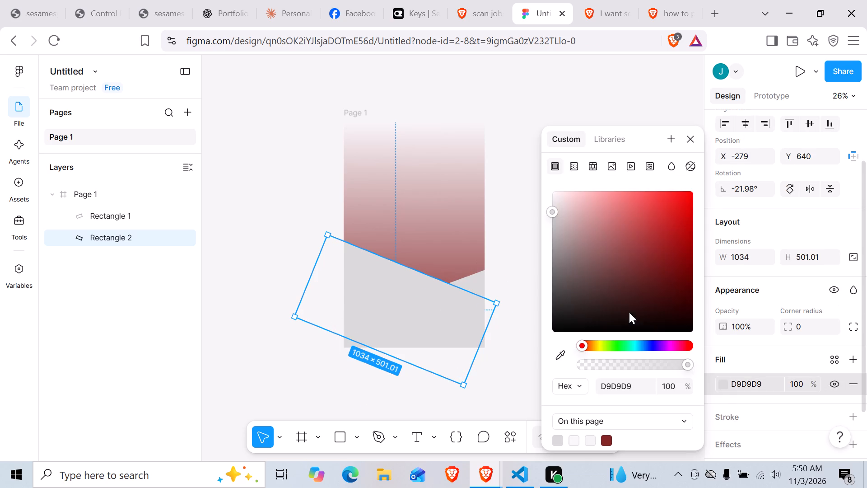
left_click_drag(589, 257, 580, 272)
left_click(690, 134)
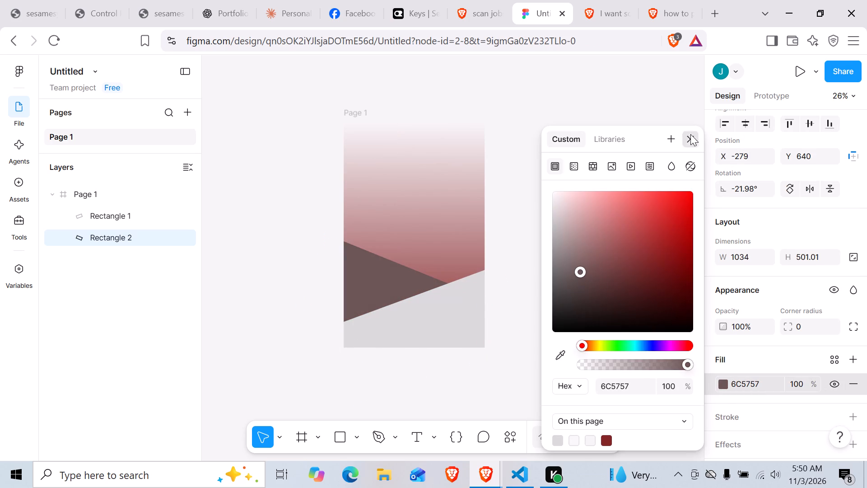
Rotate the brown rectangle to about -17° and move it to about X -145, Y 554.
left_click_drag(468, 392, 478, 389)
left_click_drag(433, 314, 447, 288)
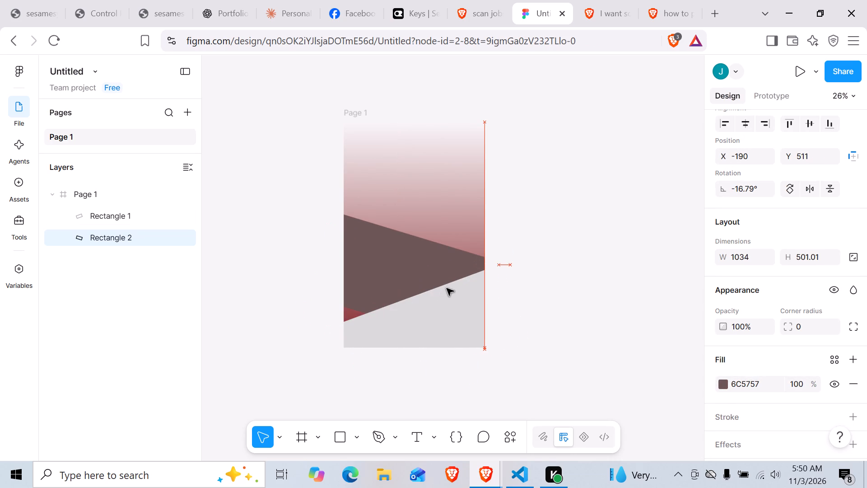
left_click_drag(447, 288, 454, 293)
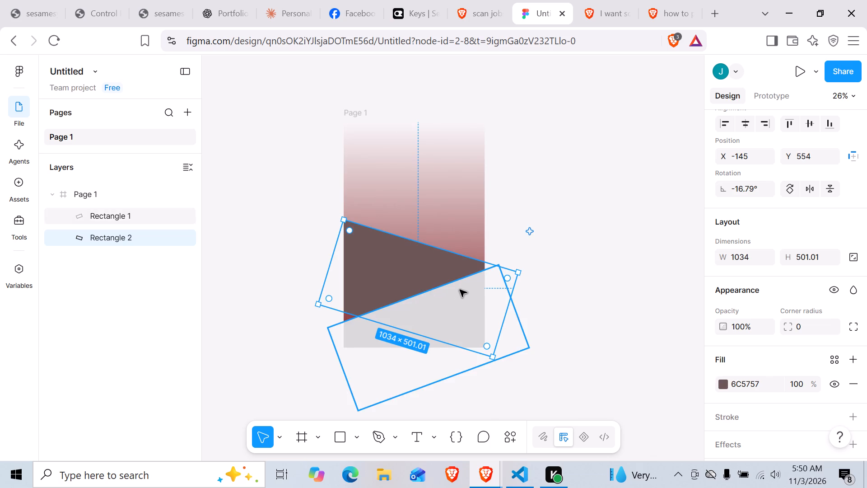
left_click(611, 225)
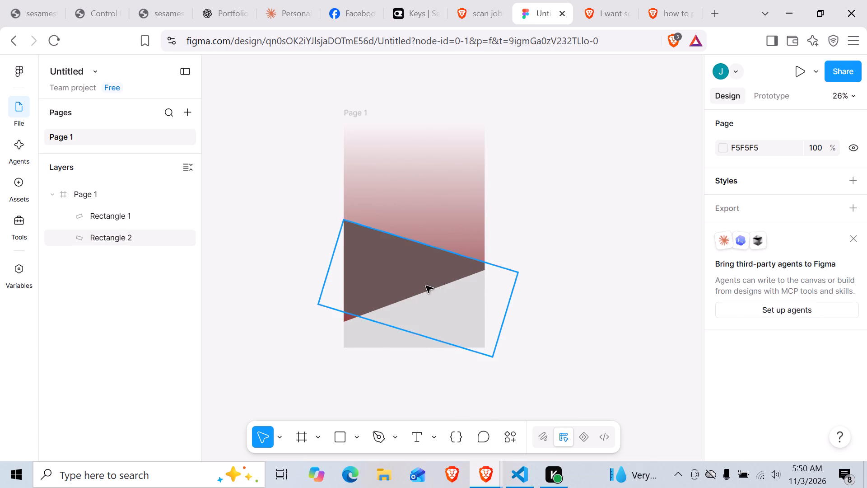
Extend the brown rectangle's lower edge to a height of about 605 and shift it to about X -237, Y 535.
left_click(426, 285)
left_click_drag(367, 319, 361, 336)
left_click(591, 247)
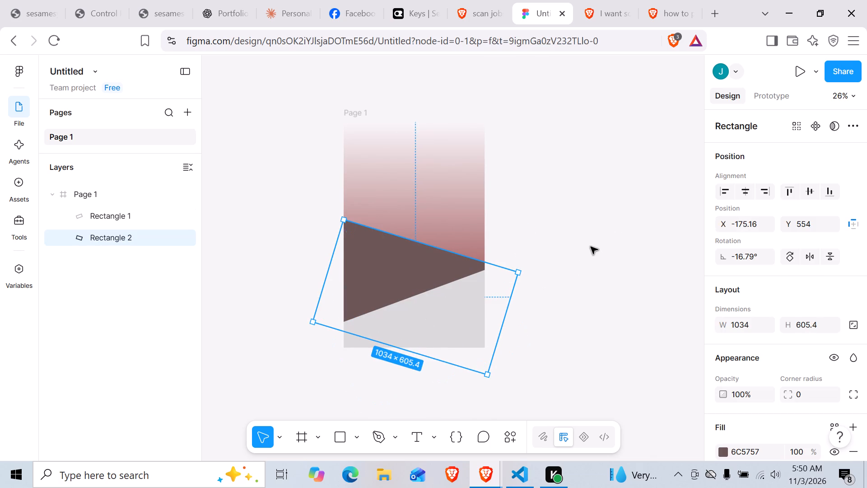
left_click_drag(410, 282, 399, 278)
left_click(548, 215)
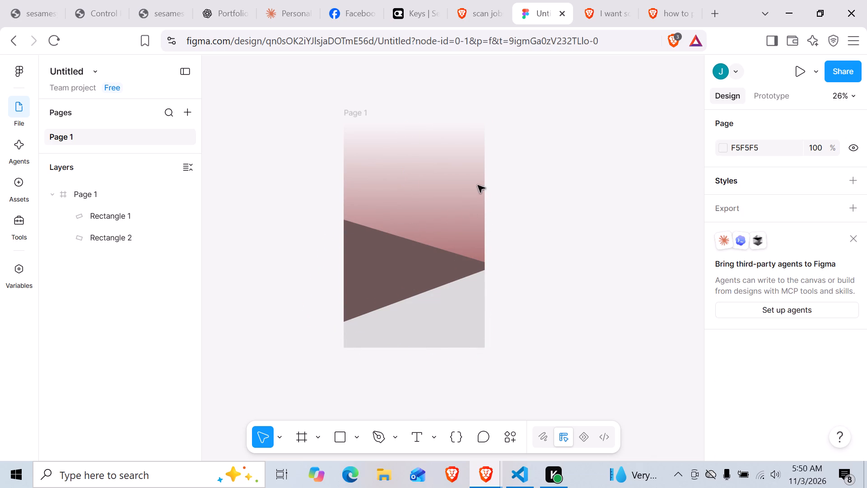
Adjust the brown rectangle's tilt to about -22° and move it to about X -287, Y 450, spanning the frame's width behind Rectangle 1.
left_click(375, 249)
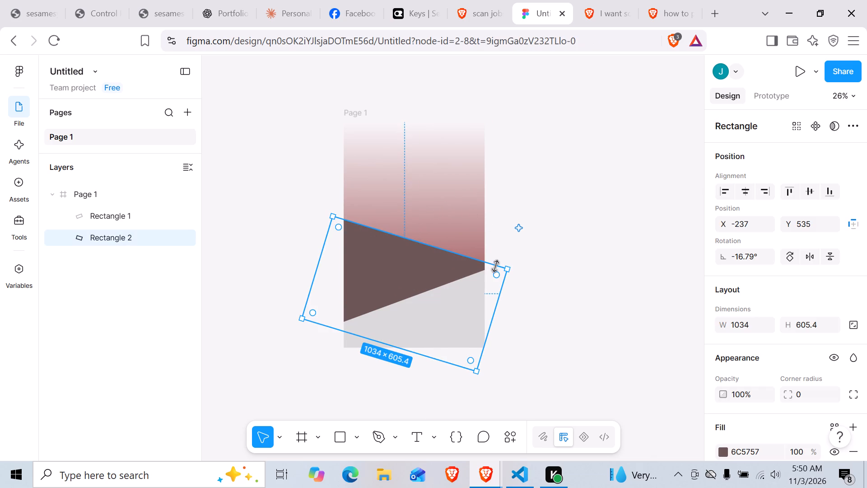
left_click_drag(513, 263, 515, 266)
left_click_drag(515, 266, 517, 265)
left_click_drag(455, 279, 455, 281)
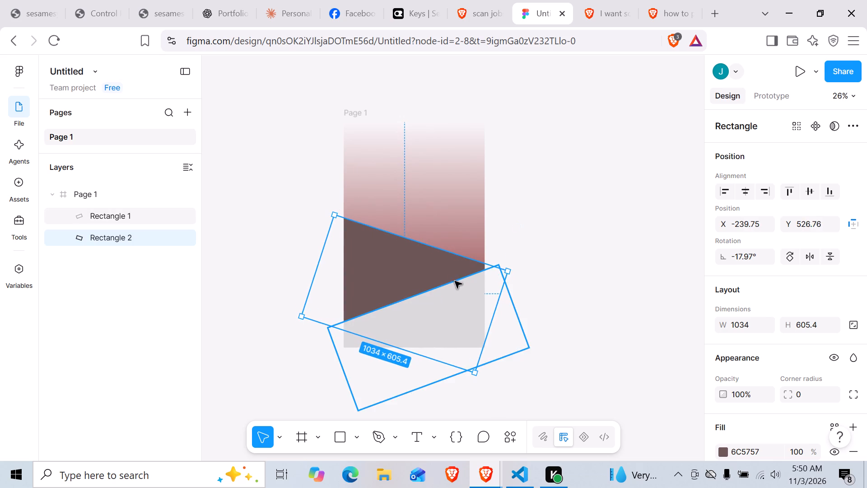
left_click_drag(455, 281, 463, 282)
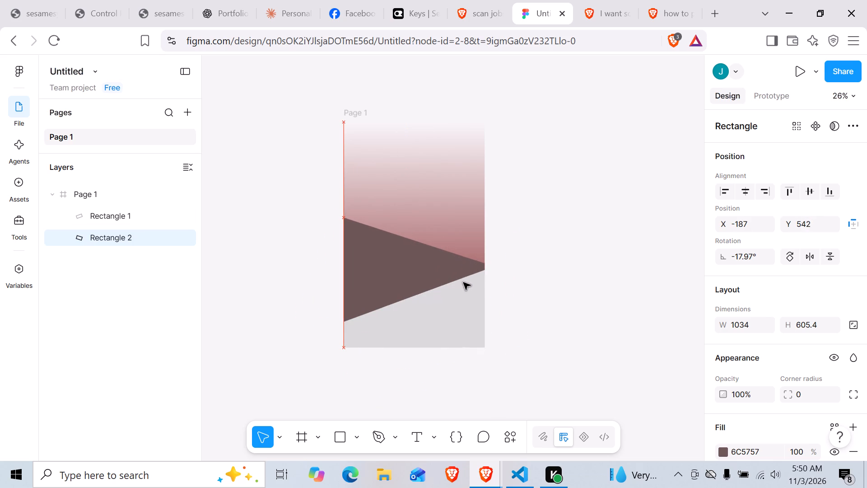
left_click_drag(463, 282, 464, 283)
left_click(616, 212)
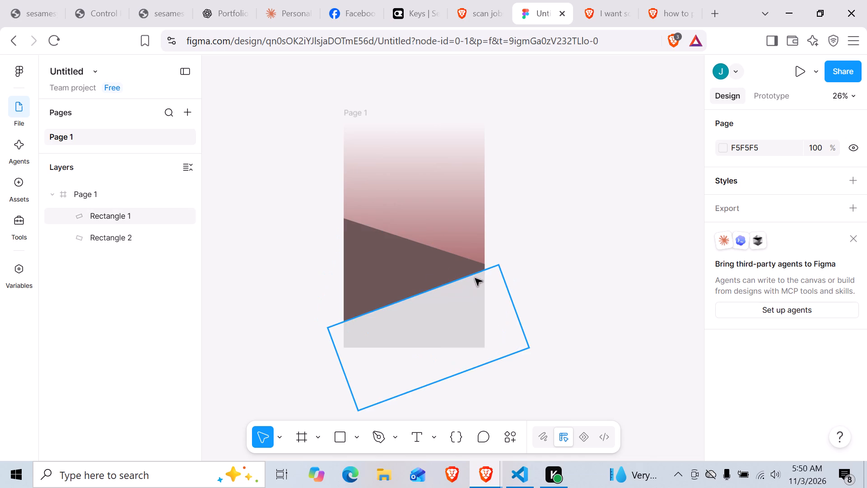
left_click(431, 263)
left_click_drag(525, 270, 527, 289)
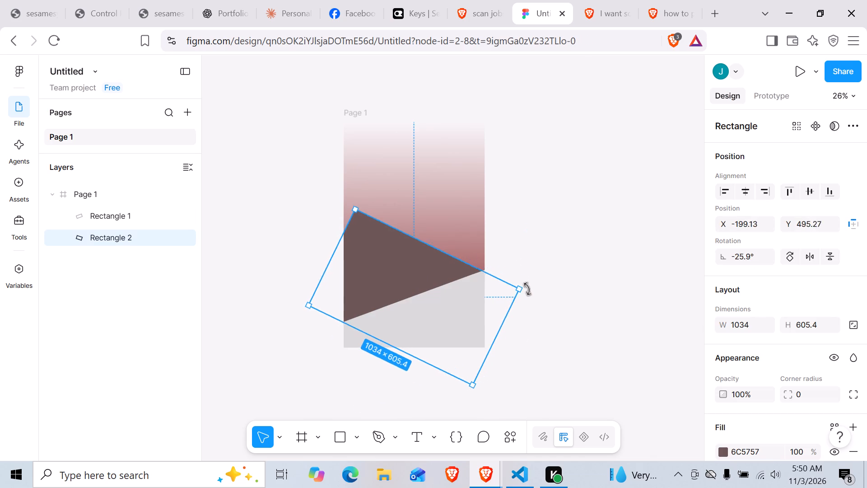
left_click_drag(527, 289, 517, 294)
left_click_drag(425, 297, 384, 305)
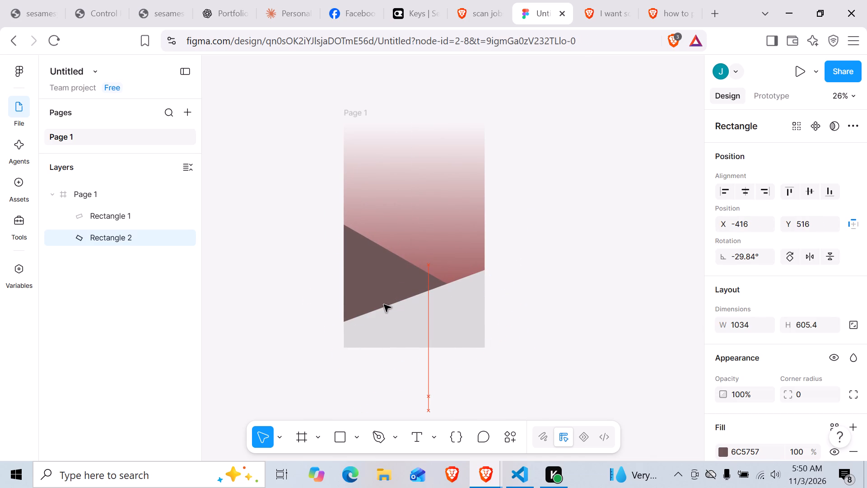
left_click_drag(384, 305, 387, 300)
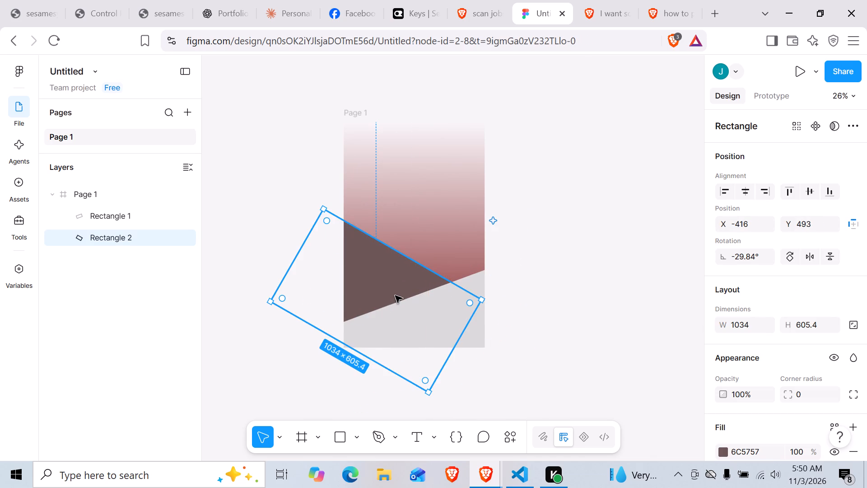
left_click_drag(489, 300, 494, 283)
left_click_drag(380, 295, 402, 279)
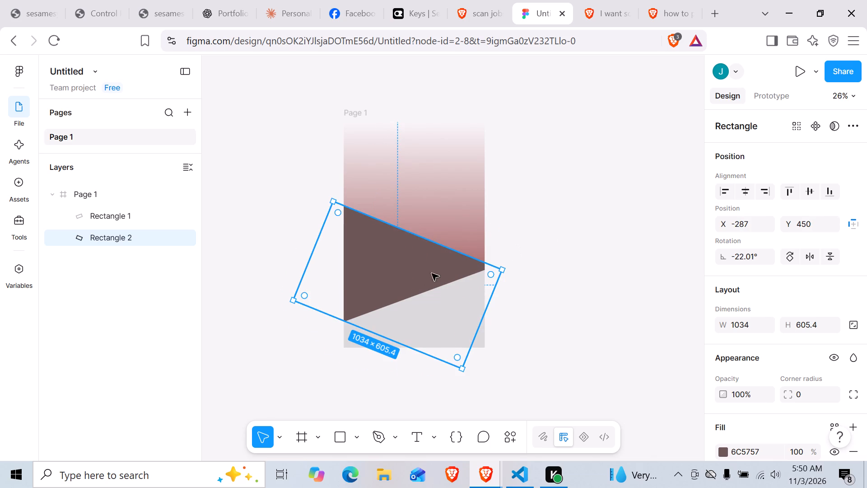
Reduce the brown rectangle's tilt to about -16° and move it to about X -192, Y 561, spanning the frame's width.
left_click_drag(417, 275, 407, 311)
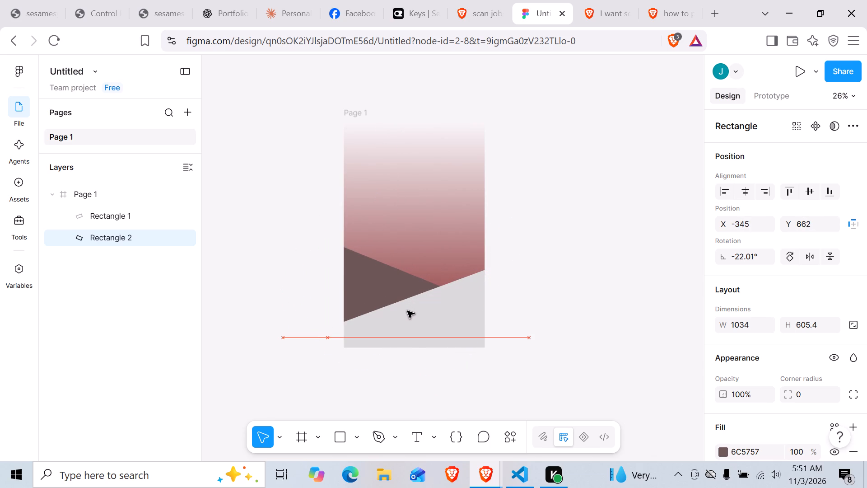
left_click_drag(407, 311, 409, 308)
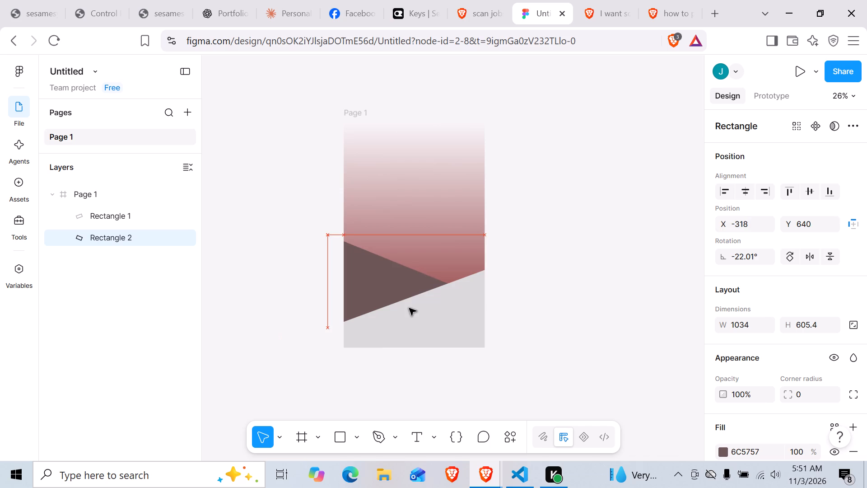
left_click_drag(409, 308, 427, 277)
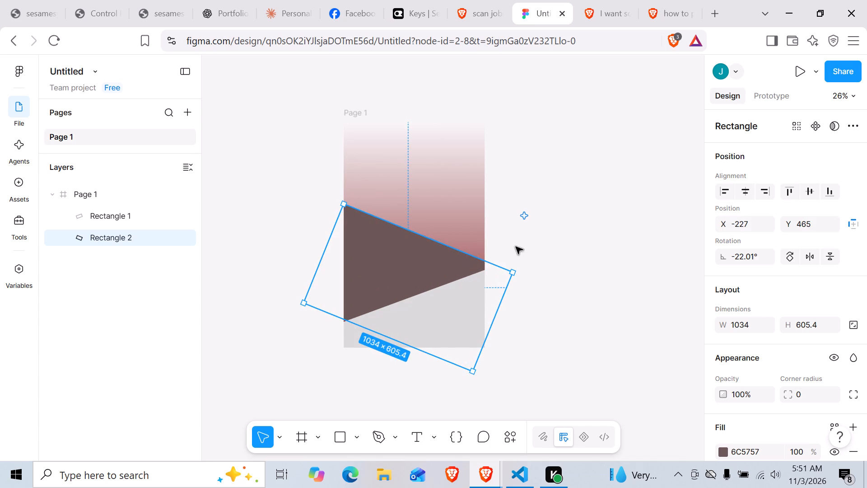
left_click_drag(521, 270, 523, 258)
left_click_drag(447, 271, 447, 273)
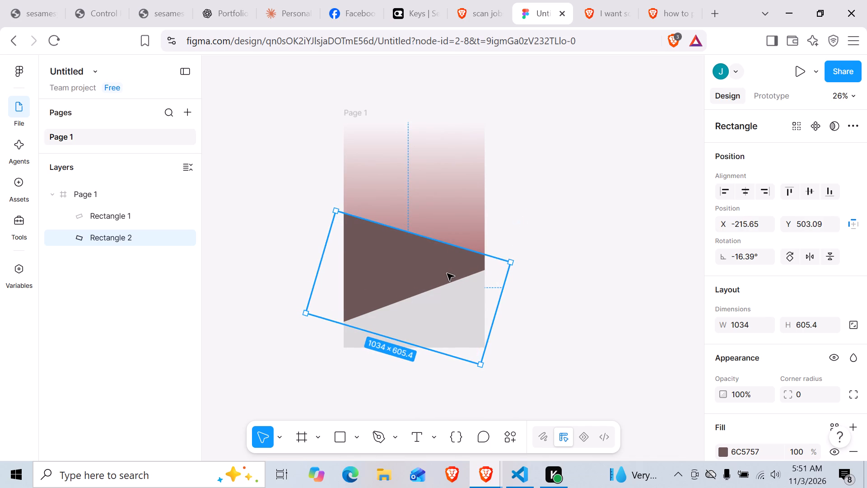
left_click_drag(447, 273, 449, 281)
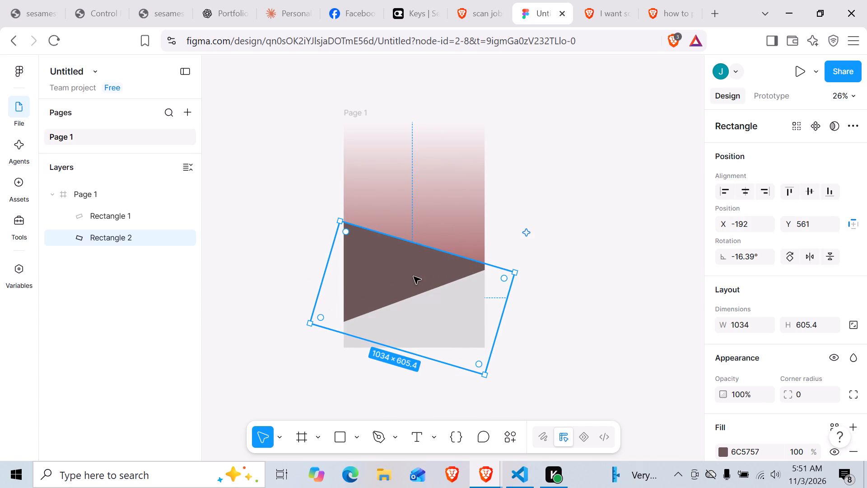
Duplicate the brown rectangle, place the copy higher at about X -171, Y 374, and reorder it below Rectangle 2 in the layers.
left_click_drag(392, 274, 398, 245, "alt")
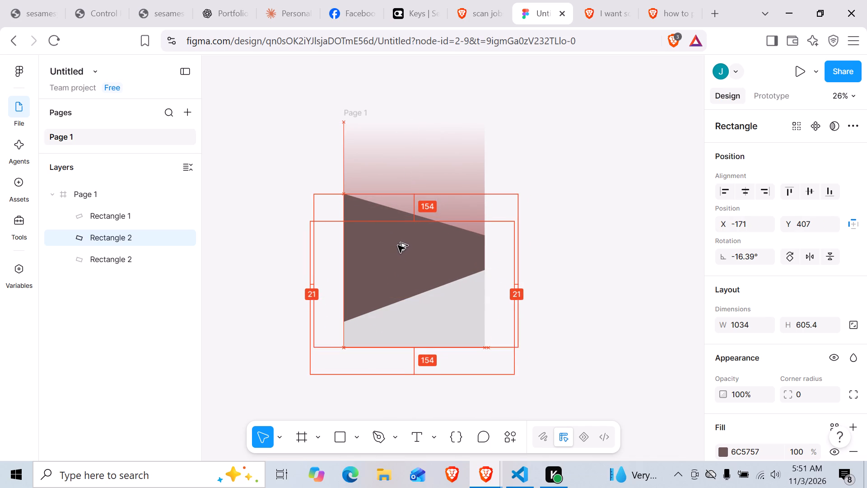
left_click_drag(398, 245, 398, 244, "alt")
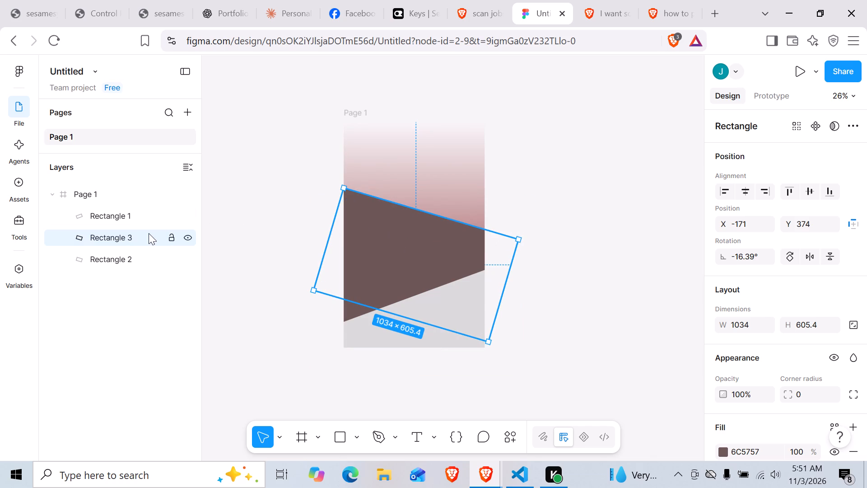
left_click_drag(148, 234, 146, 267)
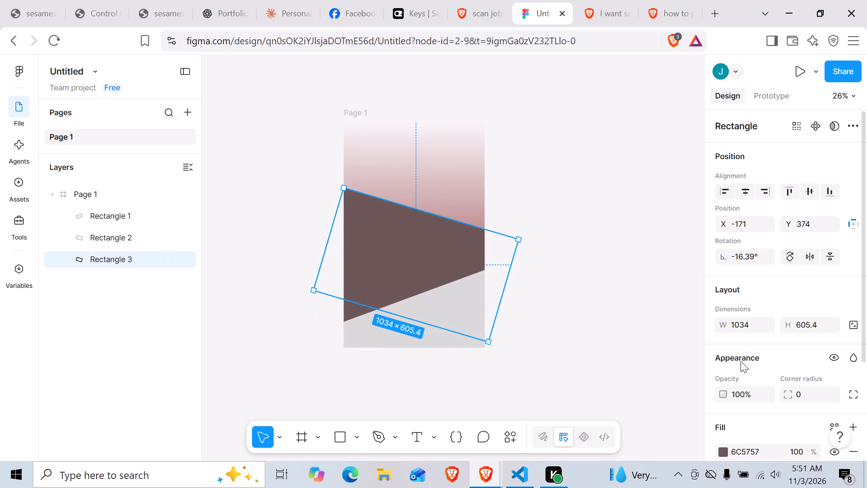
Change the Rectangle 3 fill to a bright red, BF2020.
scroll(739, 383, "down", 1)
left_click(722, 383)
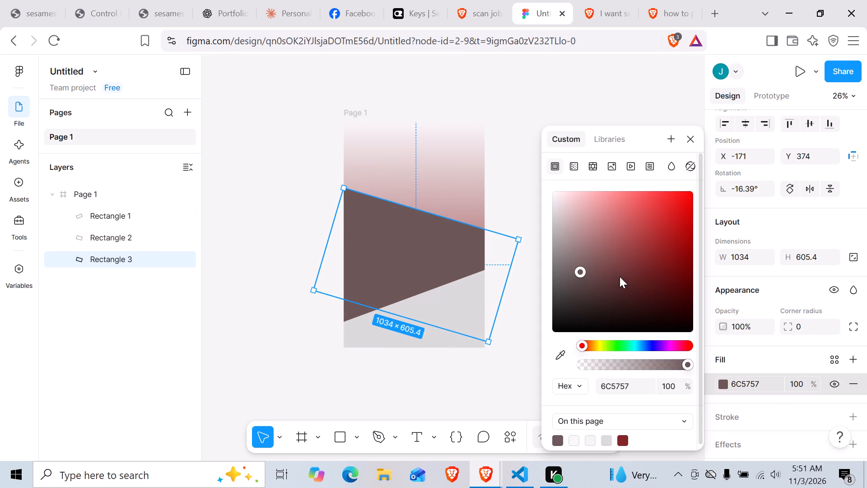
left_click_drag(617, 263, 670, 226)
left_click(690, 140)
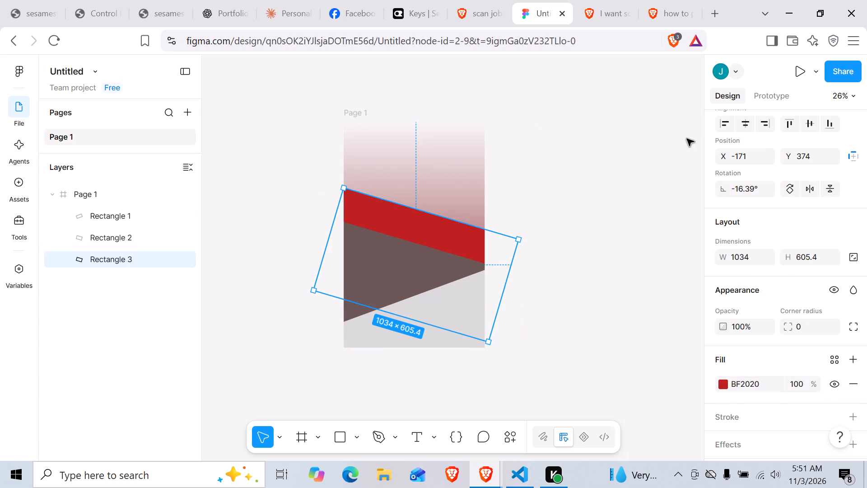
Rotate the red rectangle to about 16° and move it so its upper edge meets the brown rectangle's top at the frame's left edge.
left_click_drag(527, 238, 527, 235)
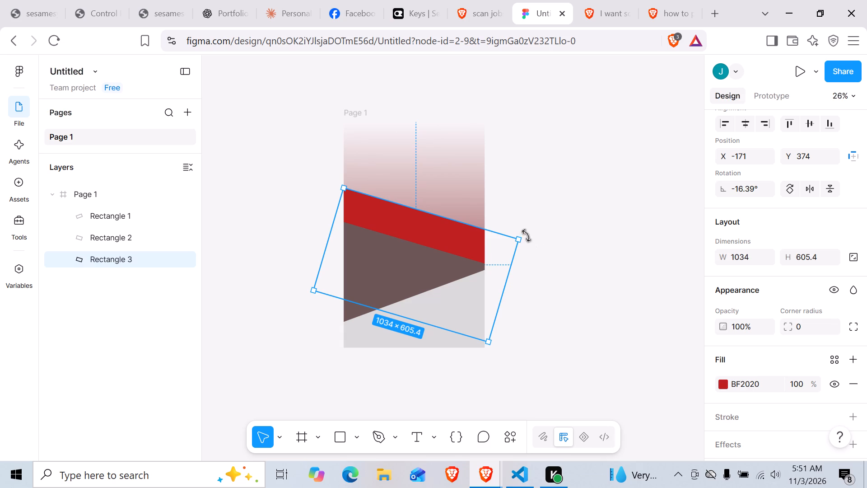
left_click_drag(527, 235, 512, 166)
left_click_drag(463, 208, 465, 212)
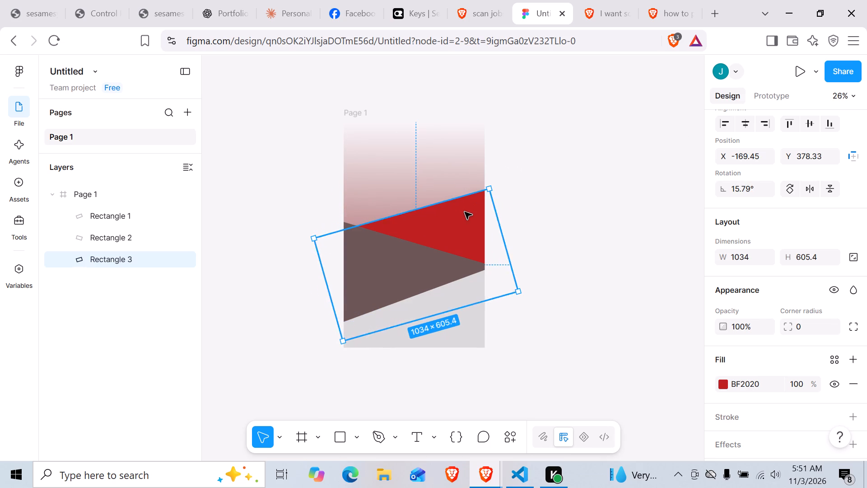
left_click_drag(465, 212, 458, 219)
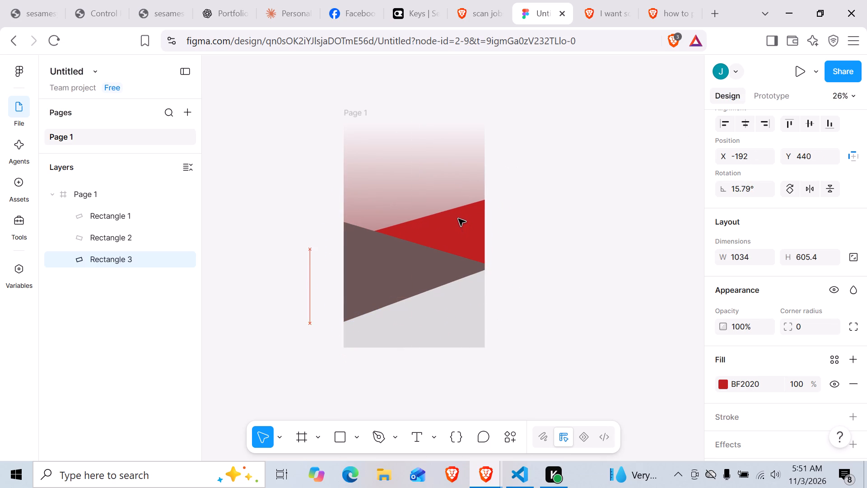
left_click_drag(458, 219, 462, 200)
Lower the grey Rectangle 1 to about X -29, Y 901 and adjust its tilt to about 20°.
left_click_drag(471, 315, 471, 316)
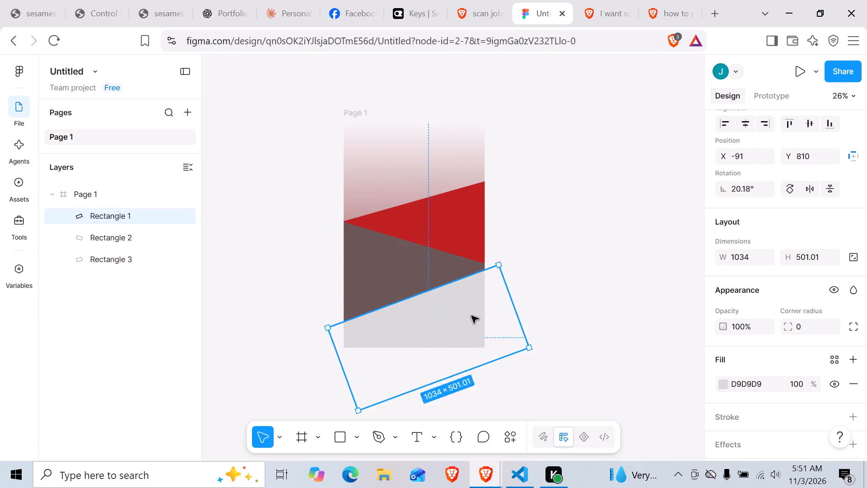
left_click_drag(471, 316, 477, 339)
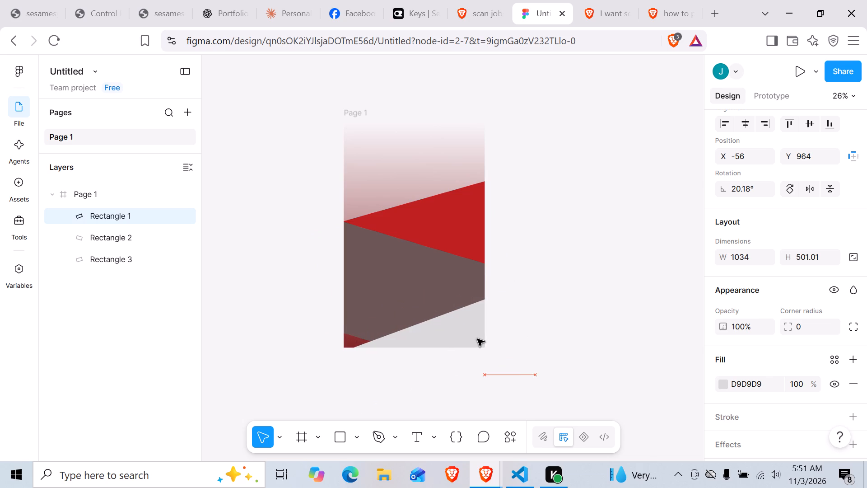
left_click_drag(477, 339, 482, 344)
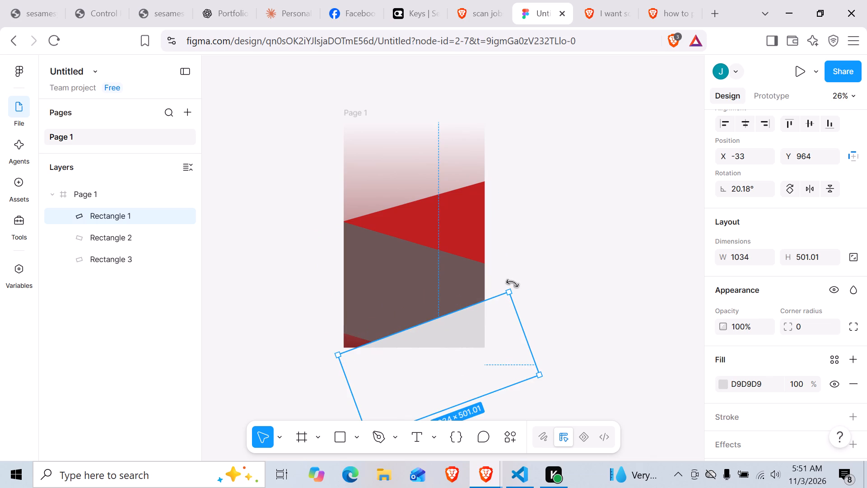
left_click_drag(513, 282, 509, 270)
left_click(512, 270)
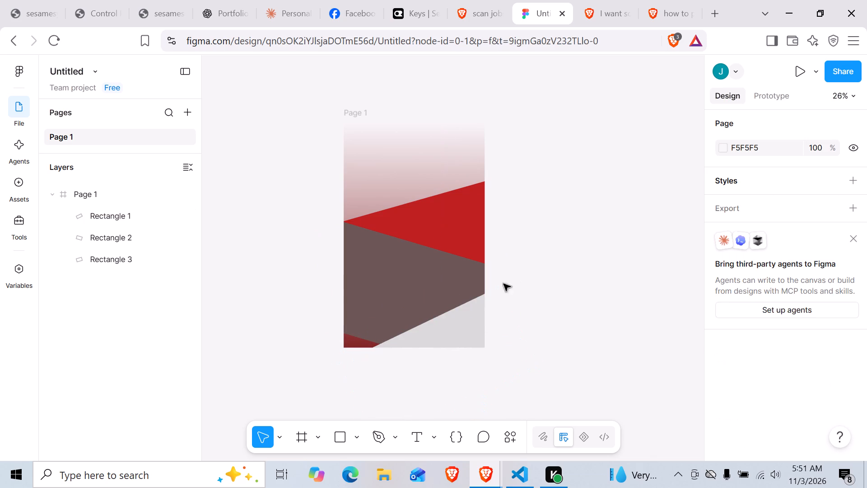
left_click(471, 313)
left_click_drag(507, 277, 517, 281)
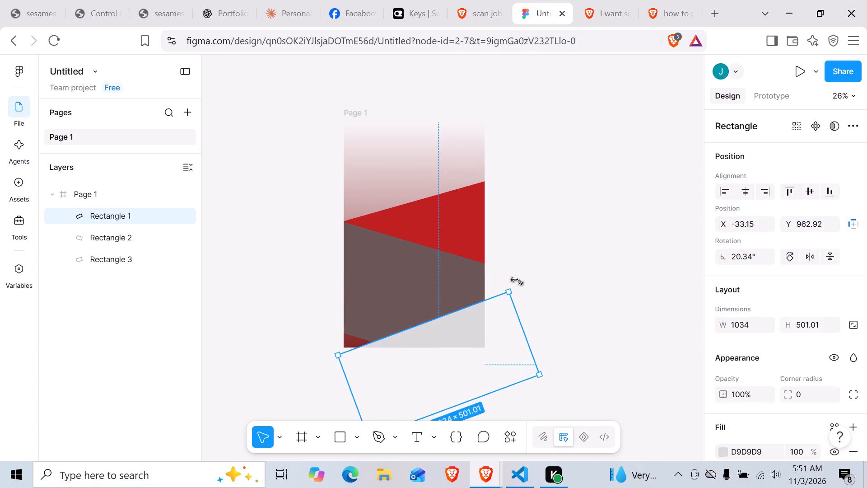
left_click_drag(517, 281, 517, 282)
left_click_drag(483, 319, 484, 308)
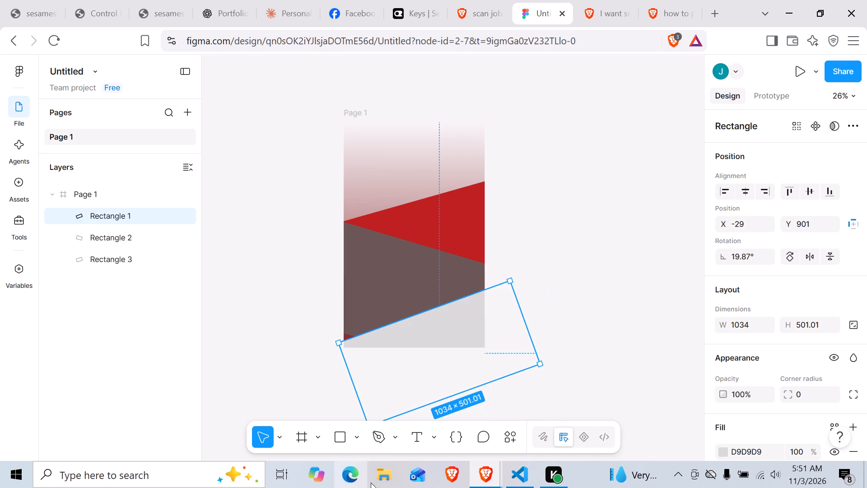
In File Explorer, open the limti poster from Documents > project > portfolio > Posters, examine its slanted colour-band layout, and return to Figma.
left_click(375, 480)
left_click(387, 481)
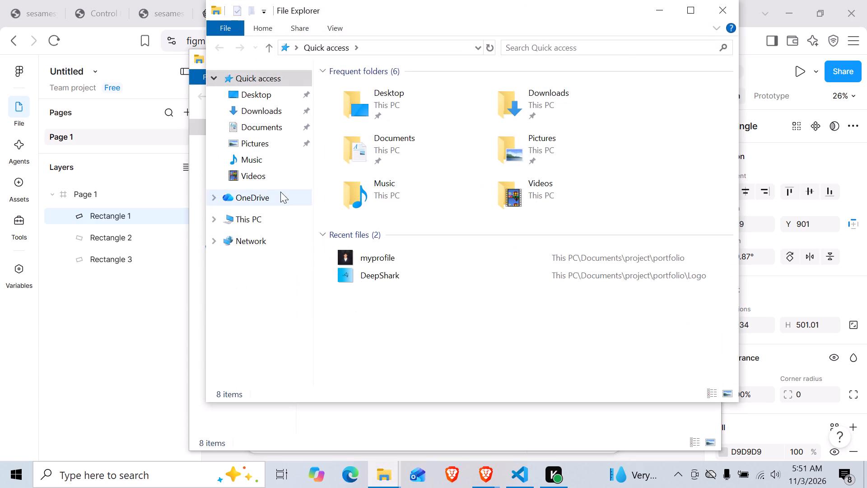
left_click(729, 10)
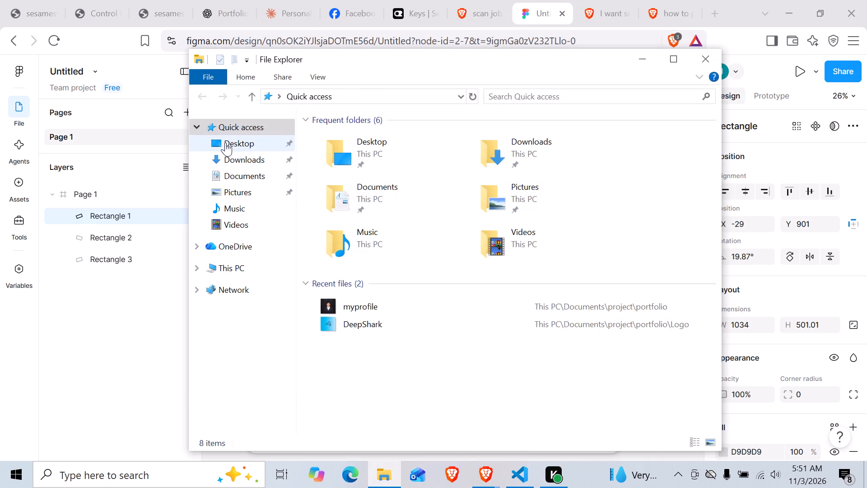
left_click(235, 152)
left_click(242, 171)
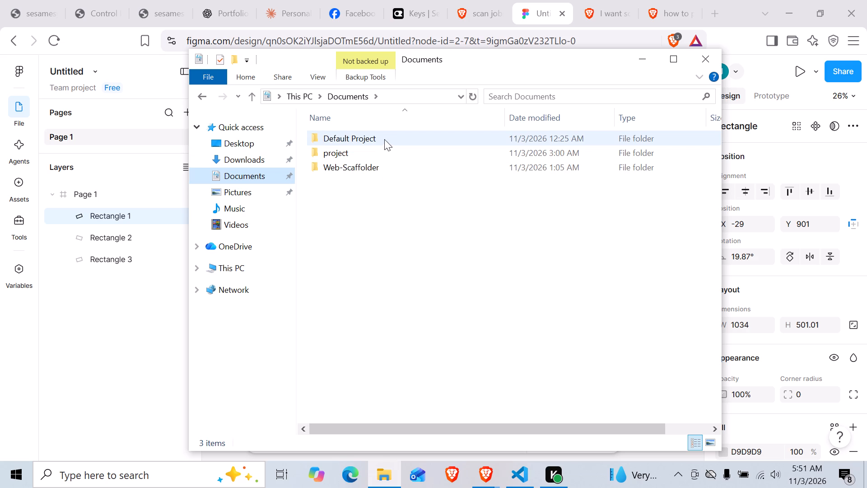
double_click(377, 153)
double_click(386, 141)
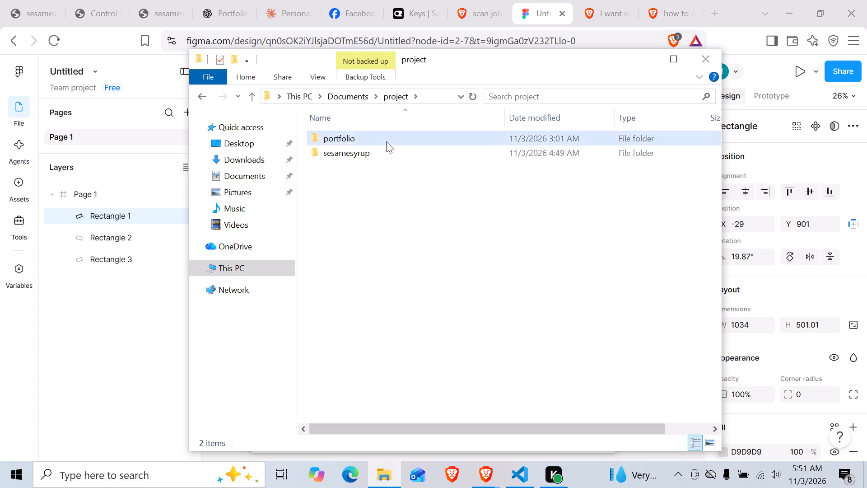
double_click(339, 158)
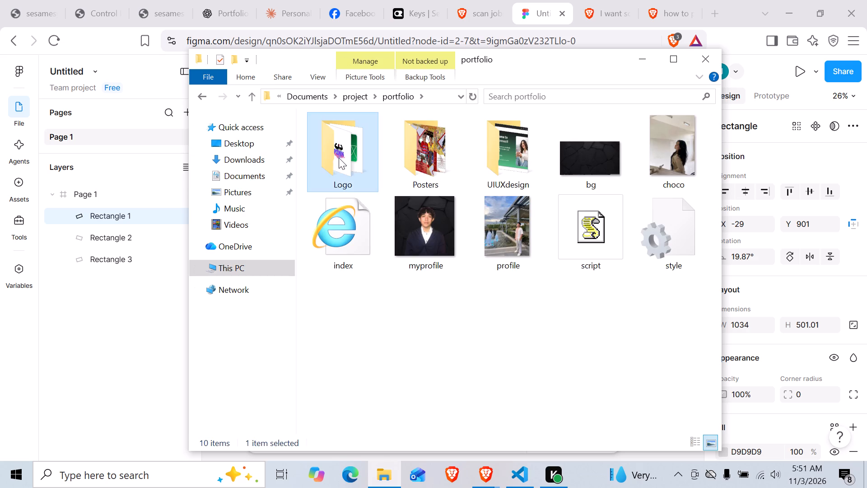
left_click(361, 213)
double_click(442, 157)
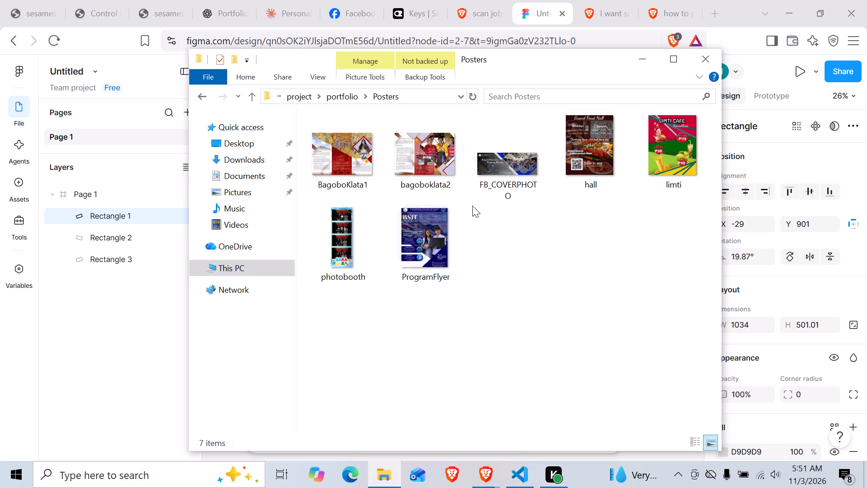
double_click(669, 164)
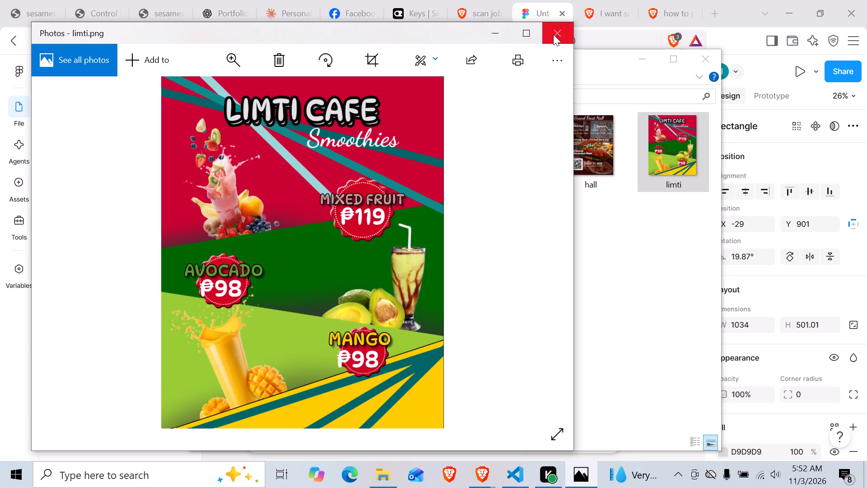
left_click(553, 34)
key("alt+Tab")
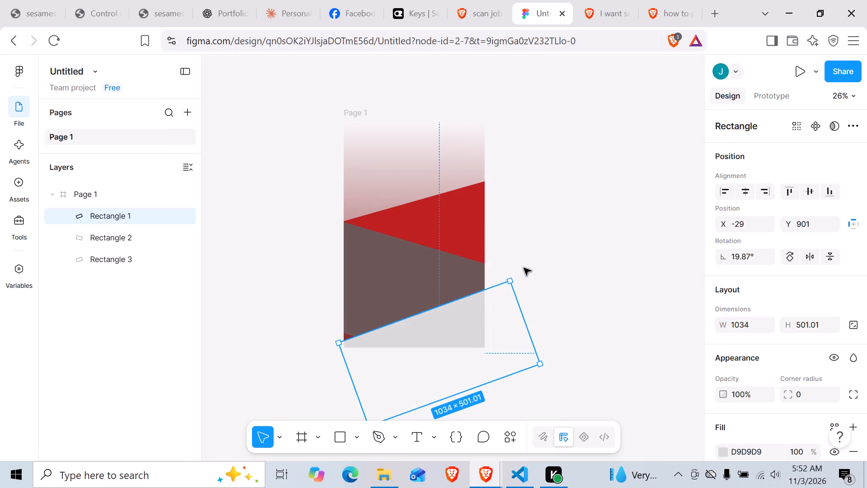
Steepen the grey rectangle's tilt to about 26° and move it to about X 0, Y 901.
left_click_drag(517, 276, 510, 257)
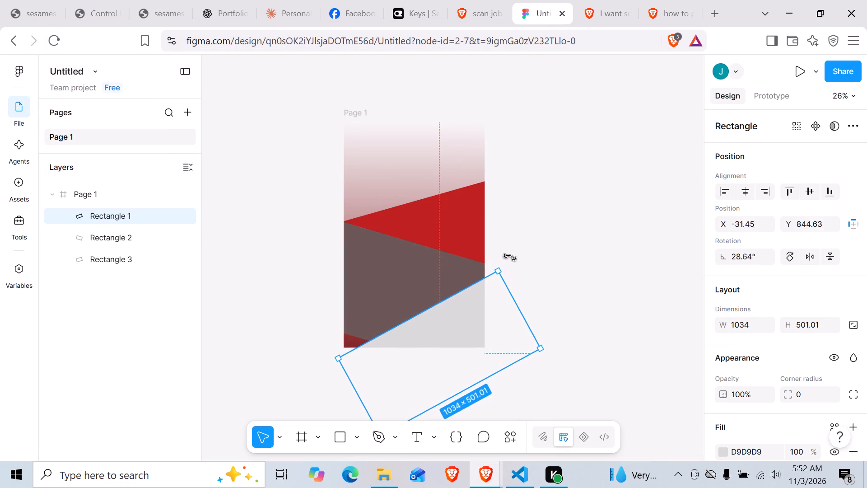
left_click_drag(510, 257, 513, 263)
left_click_drag(467, 314, 471, 321)
Lower the brown Rectangle 2 to about X -183, Y 770, with its upper edge near the top of the grey rectangle.
left_click(401, 275)
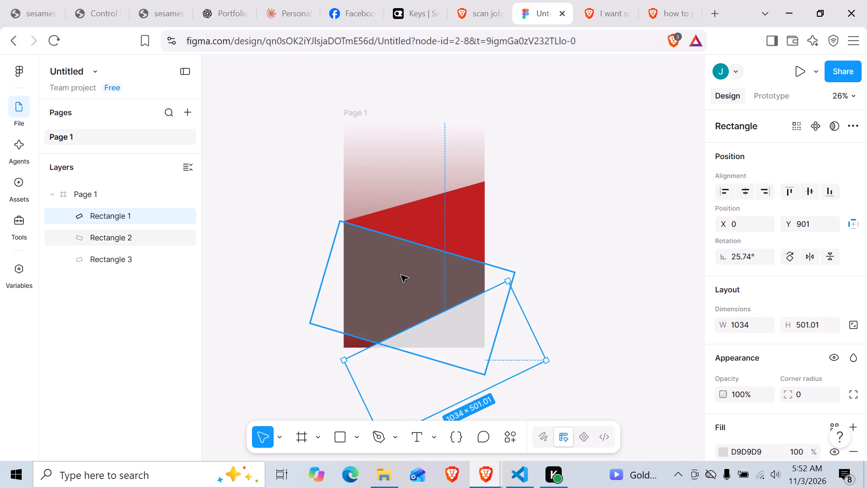
left_click_drag(402, 278, 394, 313)
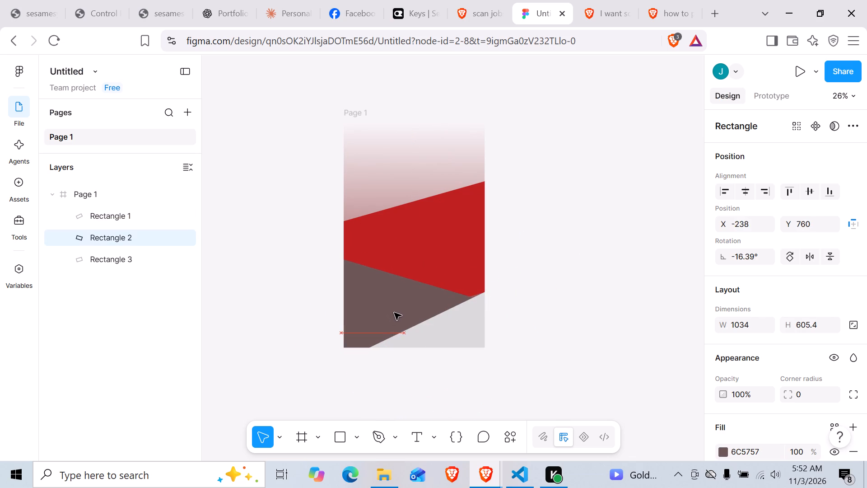
left_click_drag(394, 313, 401, 307)
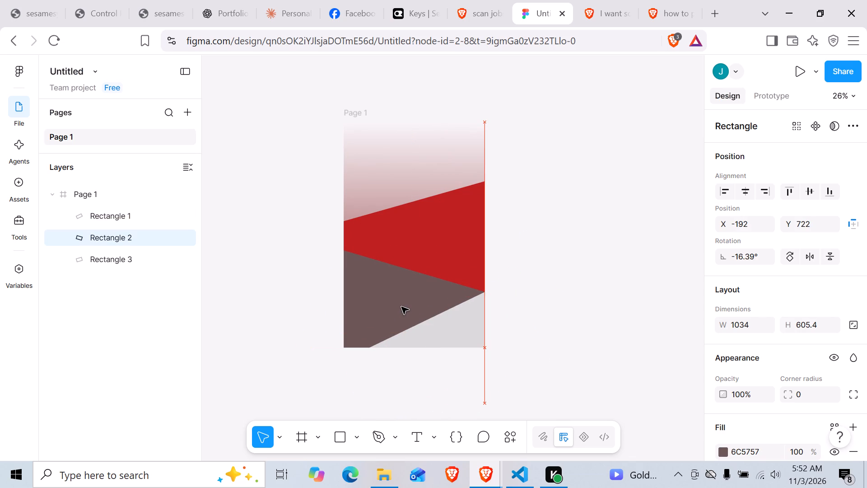
left_click_drag(401, 307, 403, 317)
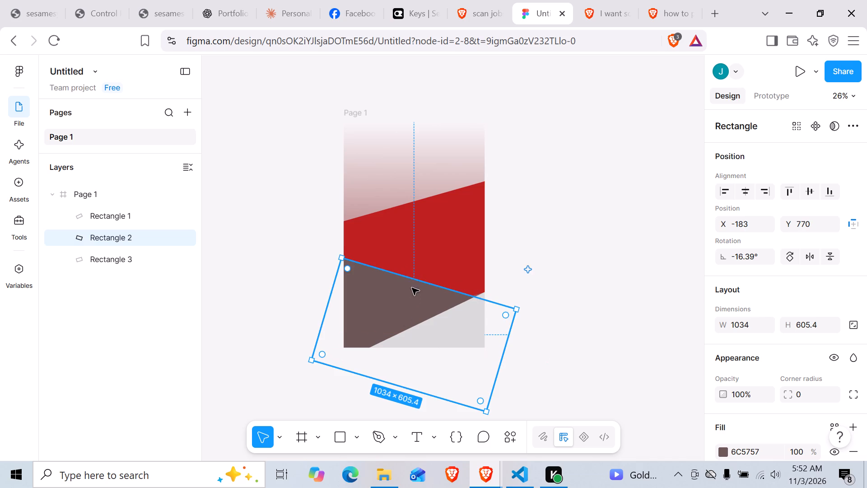
left_click(586, 200)
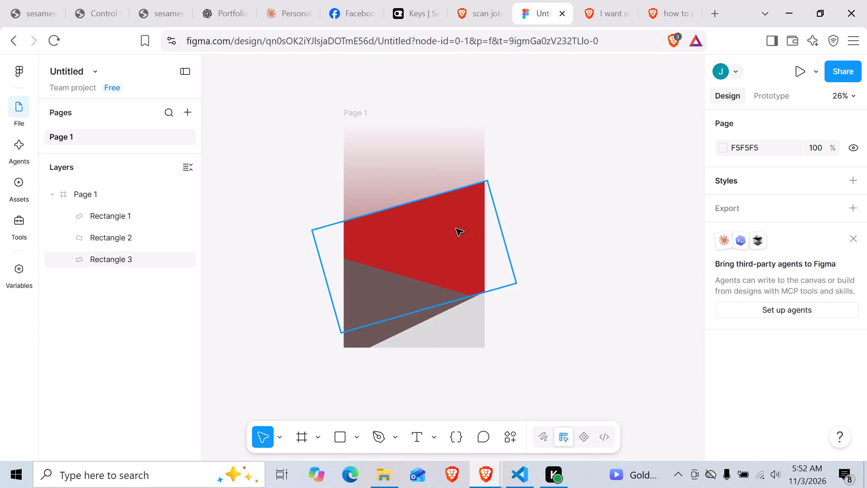
Lower the red Rectangle 3 to about X -165, Y 586, above the brown rectangle.
left_click_drag(456, 229, 457, 270)
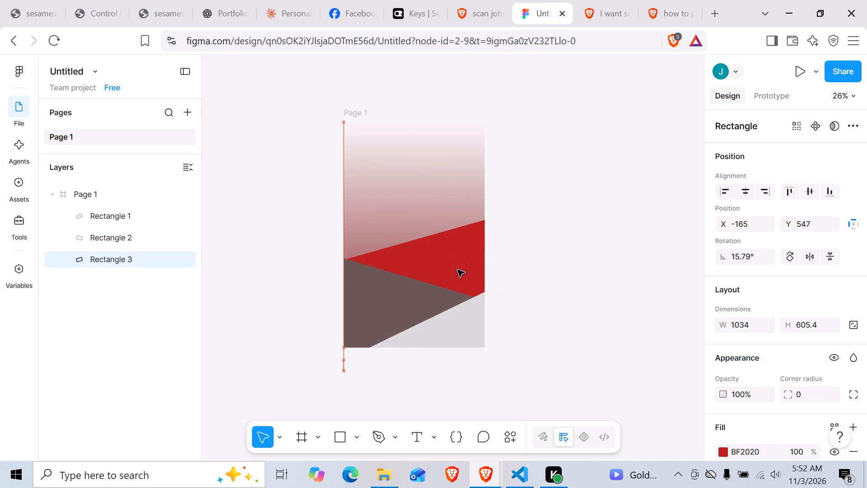
left_click_drag(457, 270, 458, 273)
left_click(592, 209)
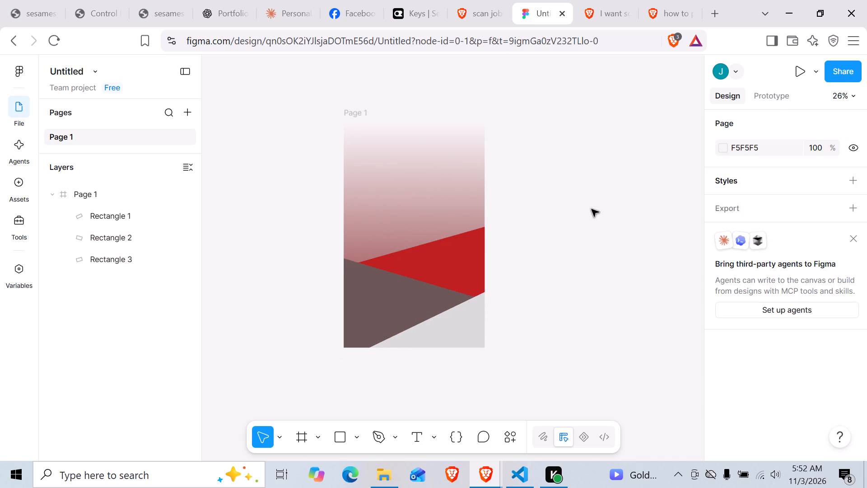
Duplicate the red Rectangle 3 higher up the frame and fill the copy with grey 706868.
left_click(416, 265)
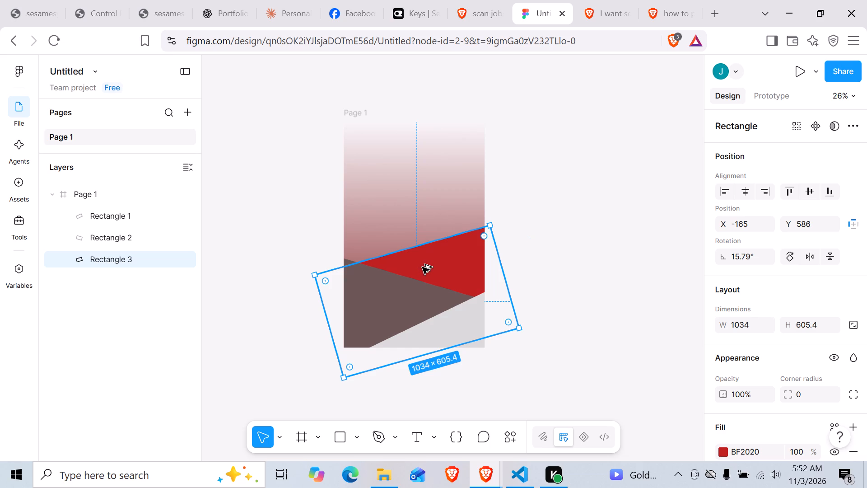
left_click_drag(423, 267, 417, 226, "alt")
left_click(723, 452)
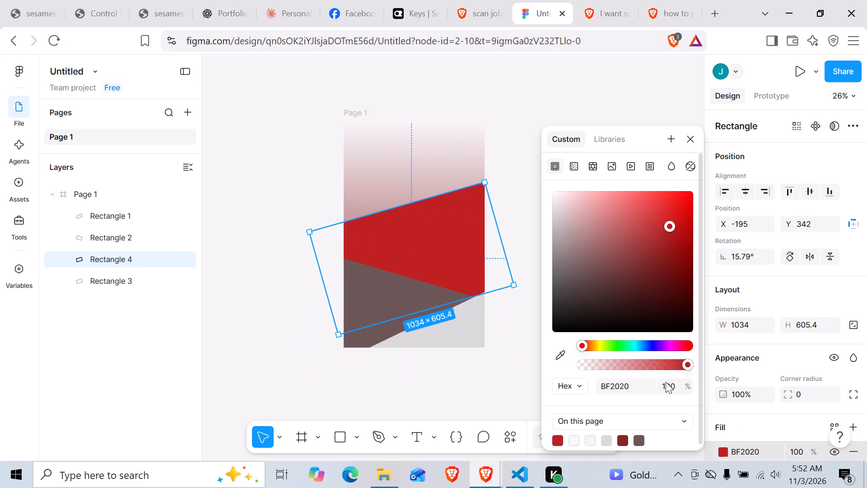
left_click_drag(576, 248, 561, 270)
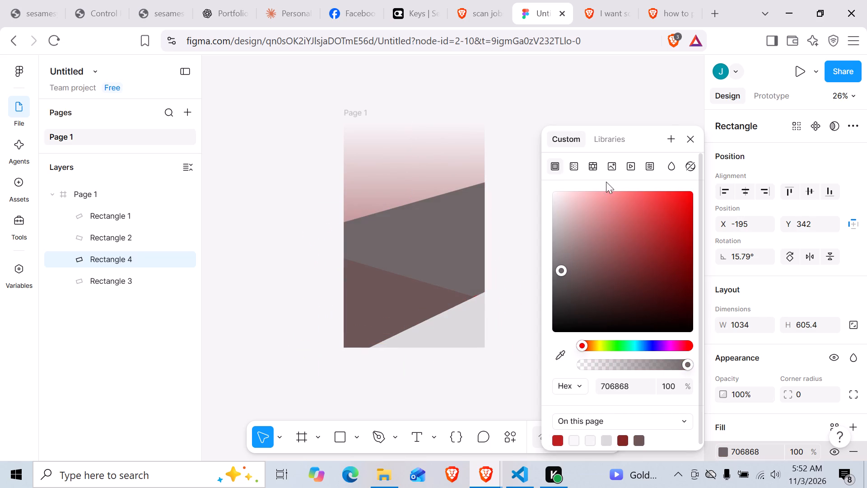
left_click(689, 142)
left_click(614, 162)
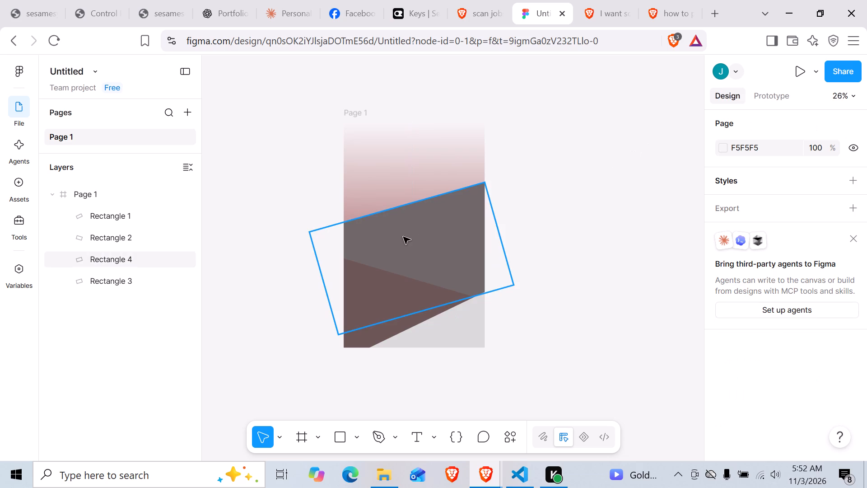
Raise the grey copy to about Y 242 and place it behind Rectangle 3 in the layer order.
left_click_drag(403, 237, 402, 219)
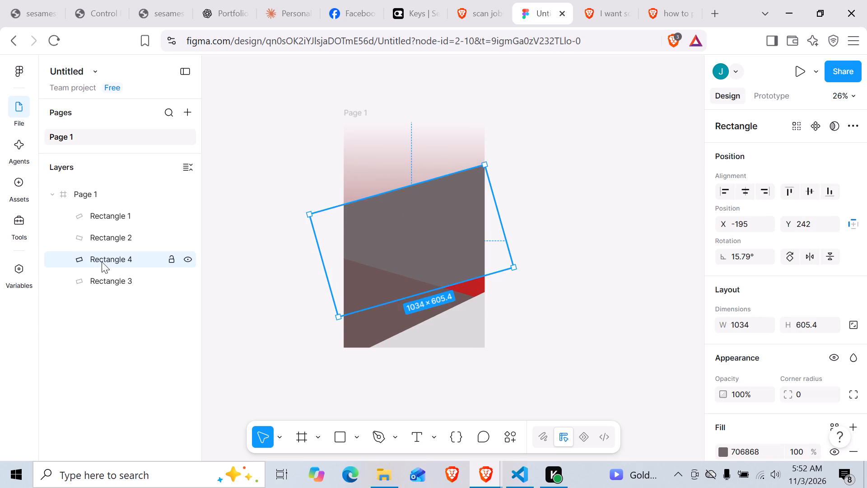
left_click_drag(102, 262, 108, 291)
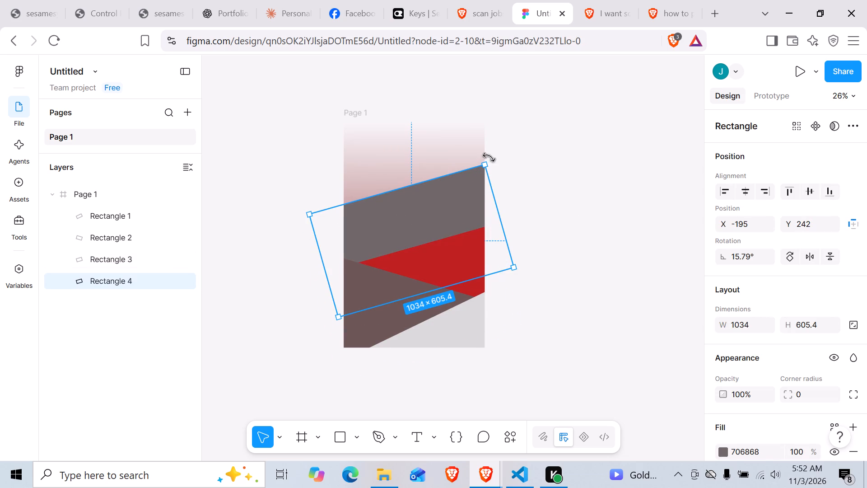
Tilt the grey Rectangle 4 the opposite way to about -19° and position it so its upper edge slopes down to the red band.
left_click_drag(489, 157, 503, 228)
left_click_drag(437, 243, 424, 257)
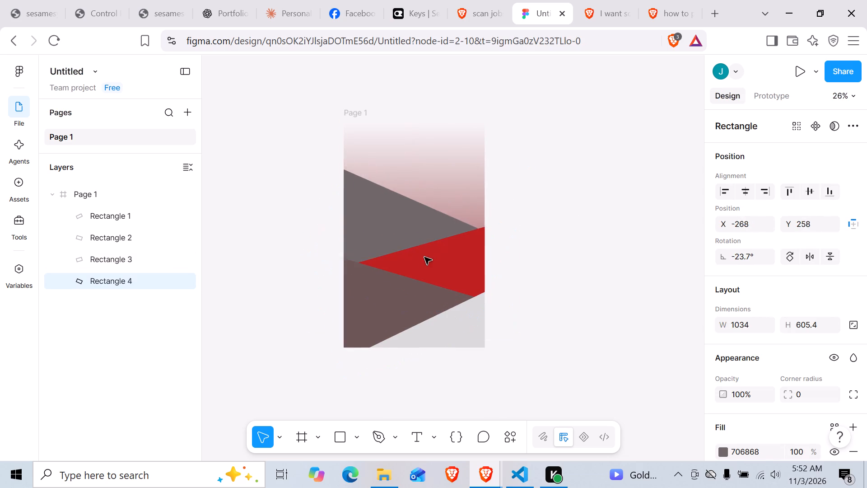
left_click_drag(424, 257, 433, 271)
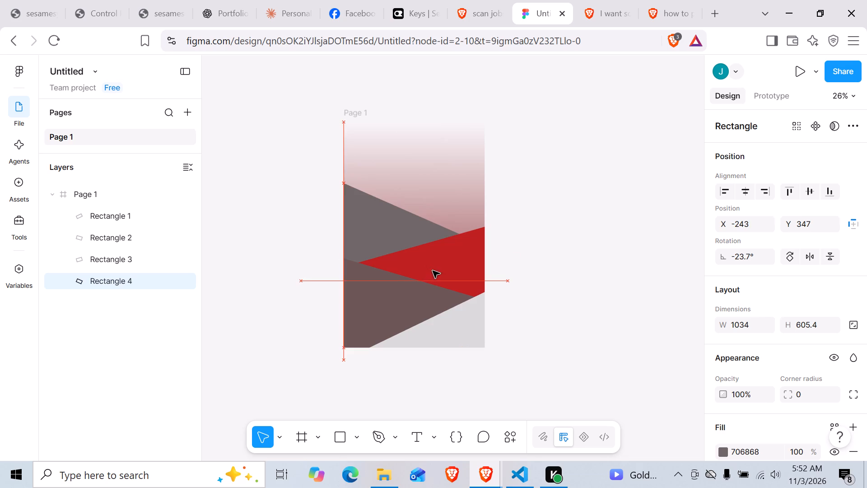
left_click_drag(433, 271, 434, 277)
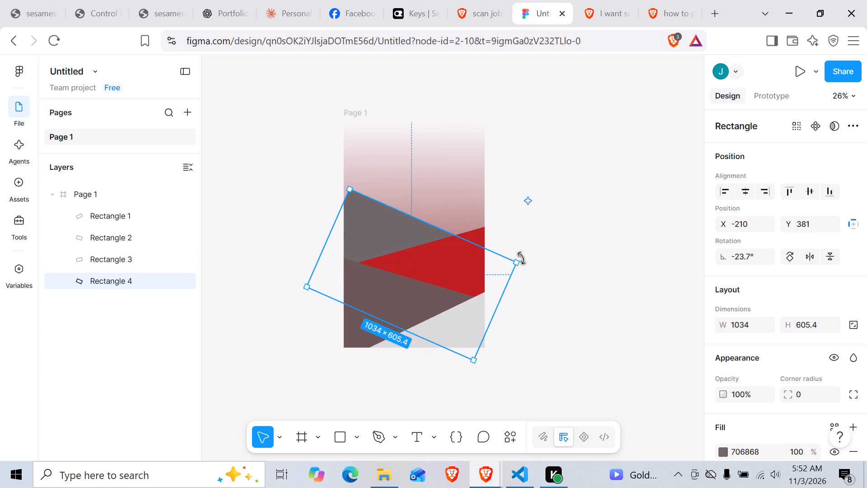
left_click_drag(522, 258, 522, 249)
left_click_drag(446, 260, 444, 258)
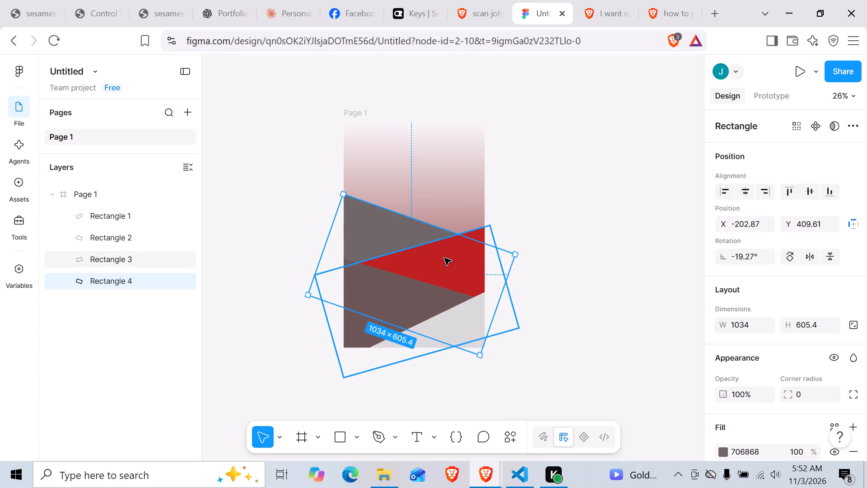
left_click_drag(444, 258, 438, 255)
left_click(536, 183)
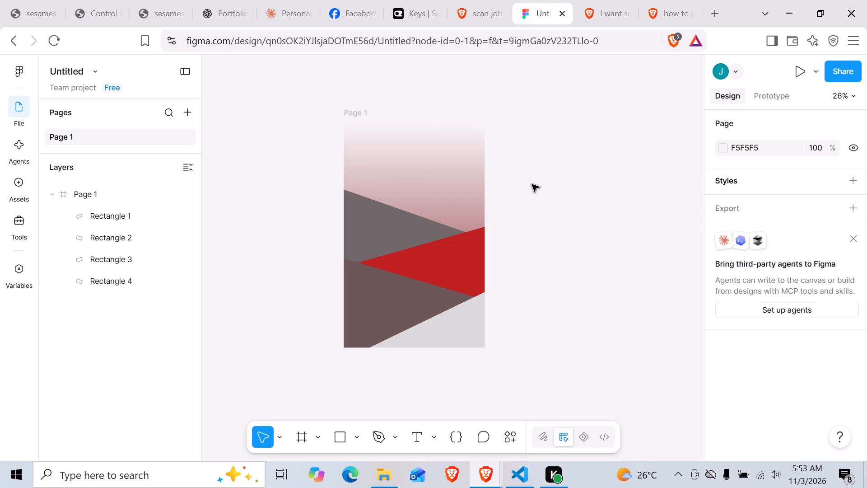
Reduce the light grey Rectangle 1's tilt to about 21.5° and reposition it at about X 33, Y 900.
left_click(450, 324)
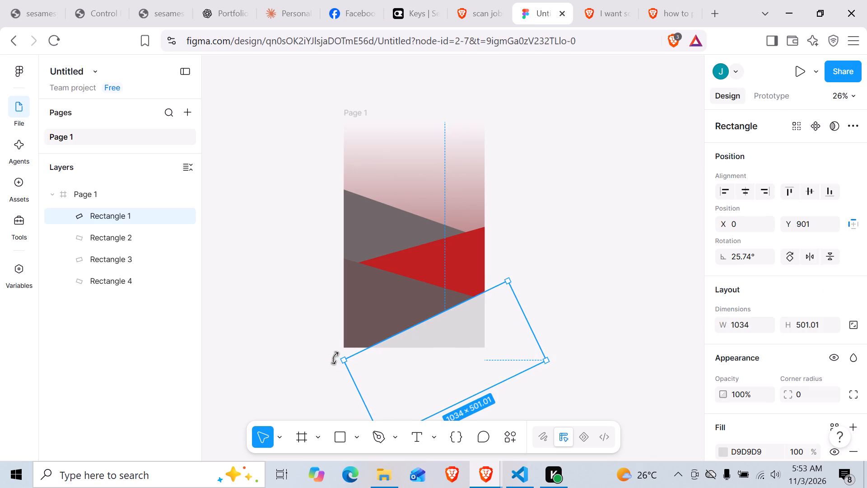
left_click_drag(335, 357, 328, 348)
left_click(621, 264)
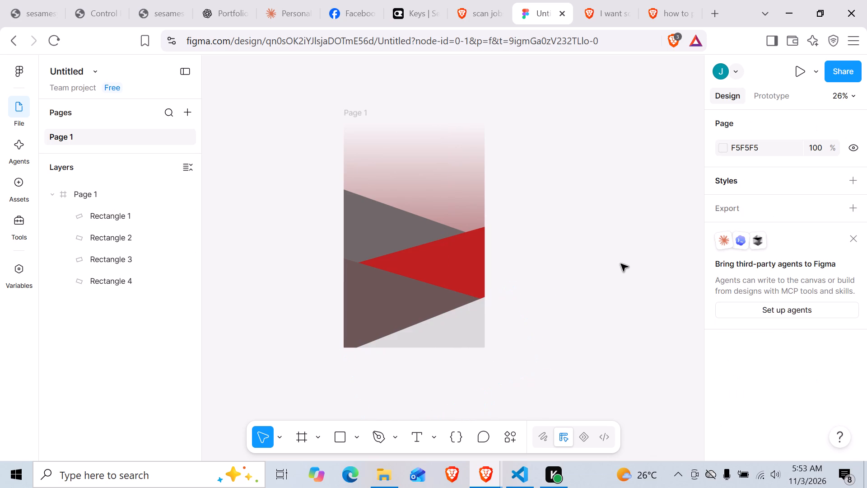
left_click_drag(427, 329, 422, 329)
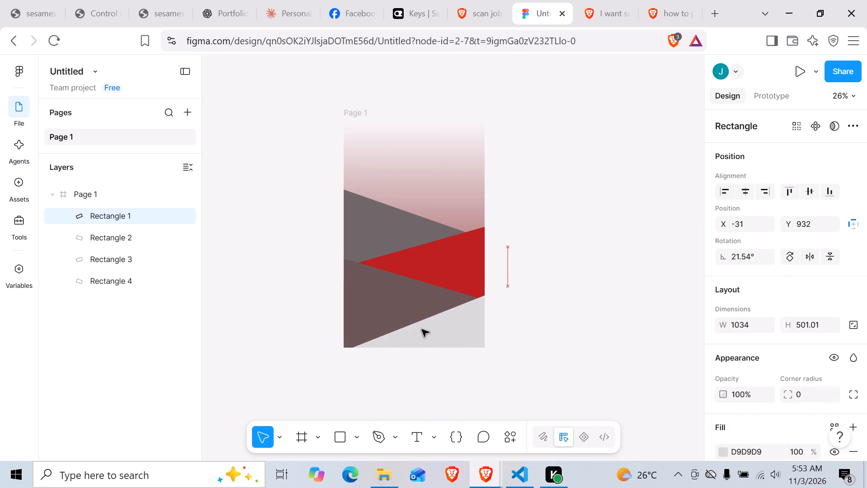
left_click_drag(422, 329, 420, 327)
left_click(626, 233)
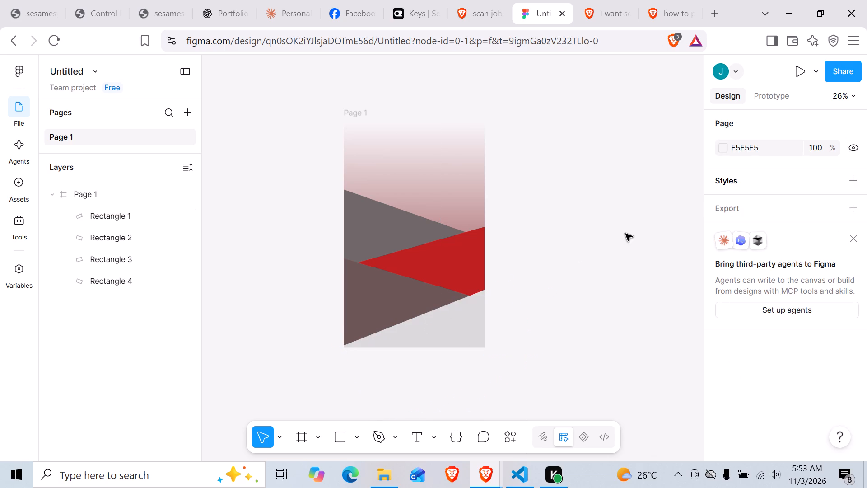
left_click_drag(432, 326, 437, 327)
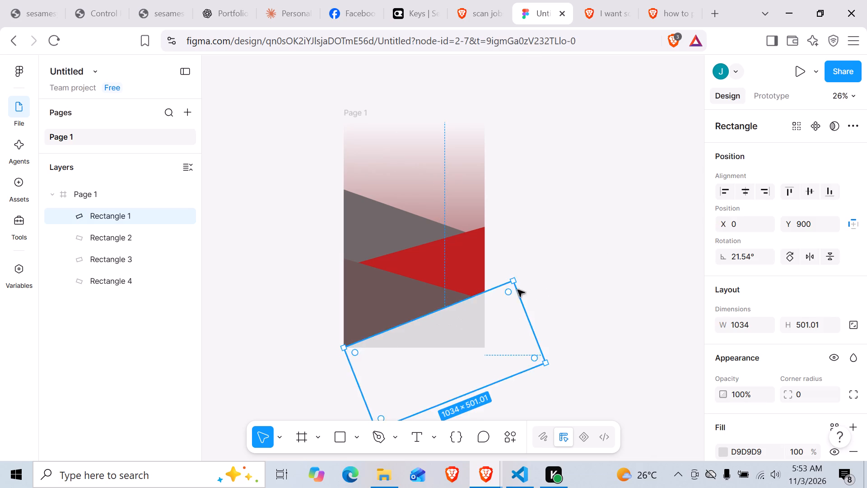
left_click(611, 249)
left_click_drag(450, 316, 454, 317)
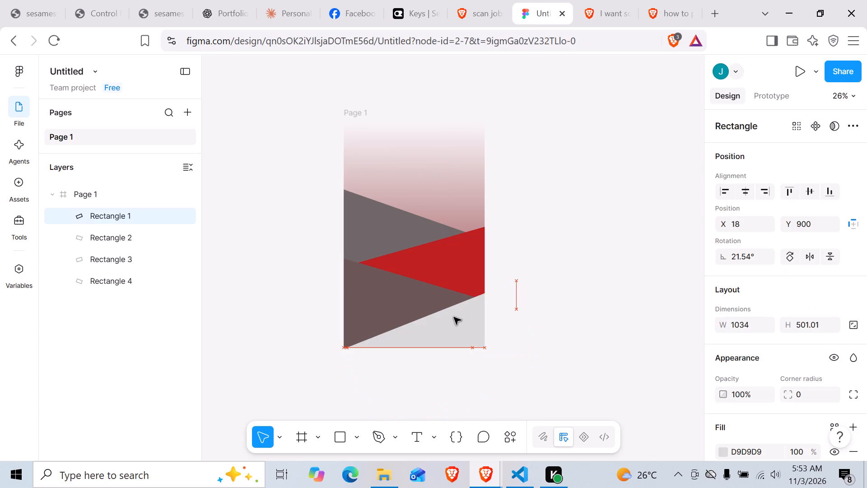
left_click_drag(454, 317, 454, 318)
left_click(555, 239)
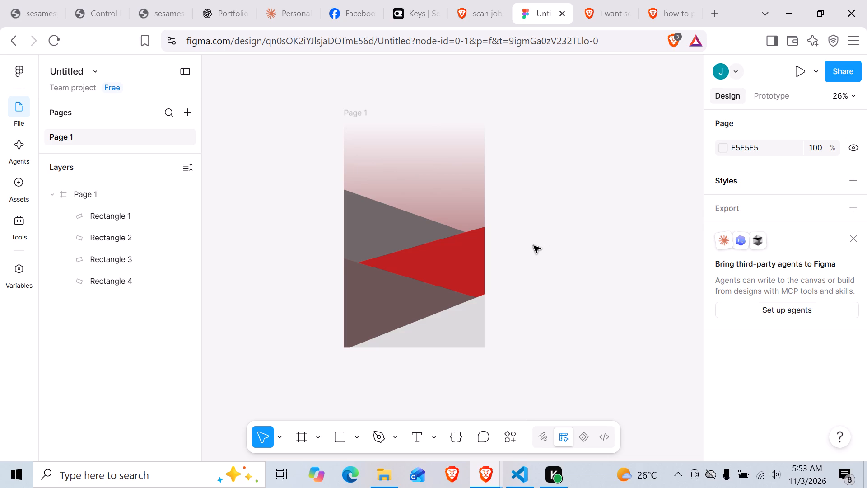
Shift the brown Rectangle 2 sideways to about X -232, Y 770, keeping its tilt.
left_click_drag(404, 294, 393, 296)
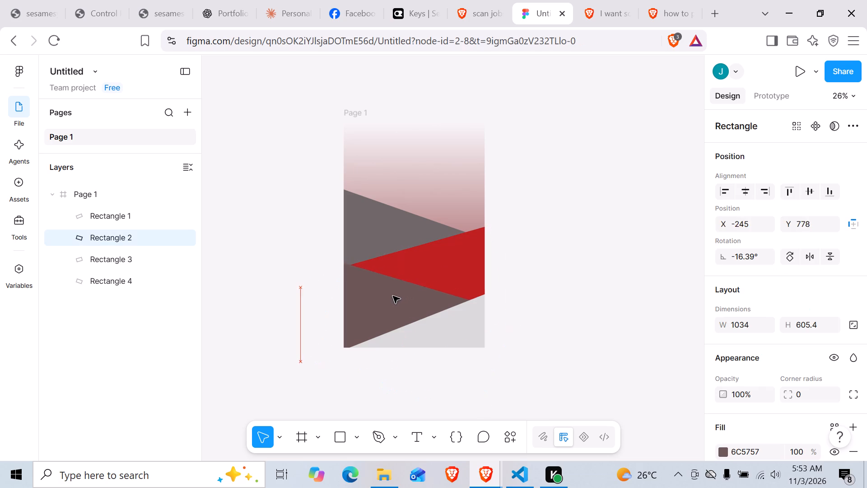
left_click_drag(393, 296, 395, 294)
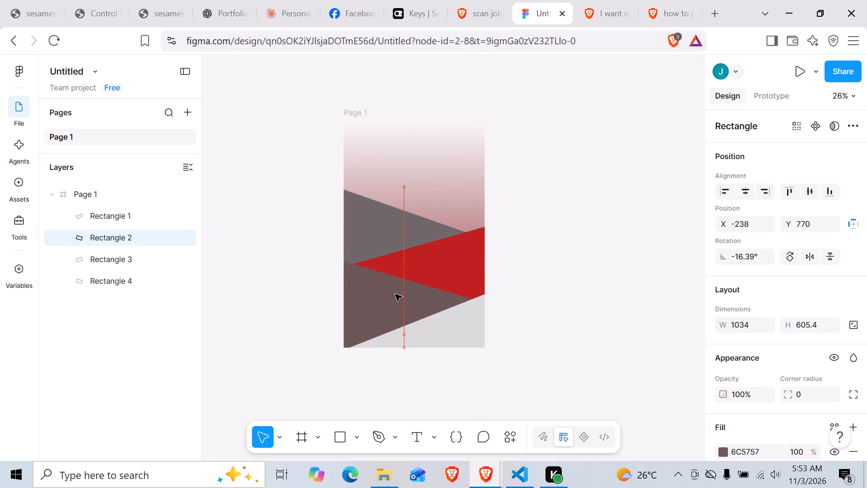
left_click_drag(395, 294, 396, 294)
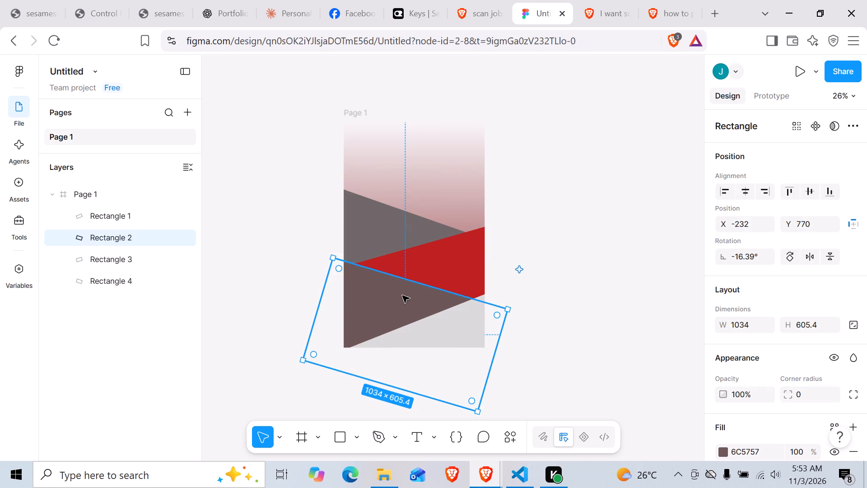
left_click(580, 208)
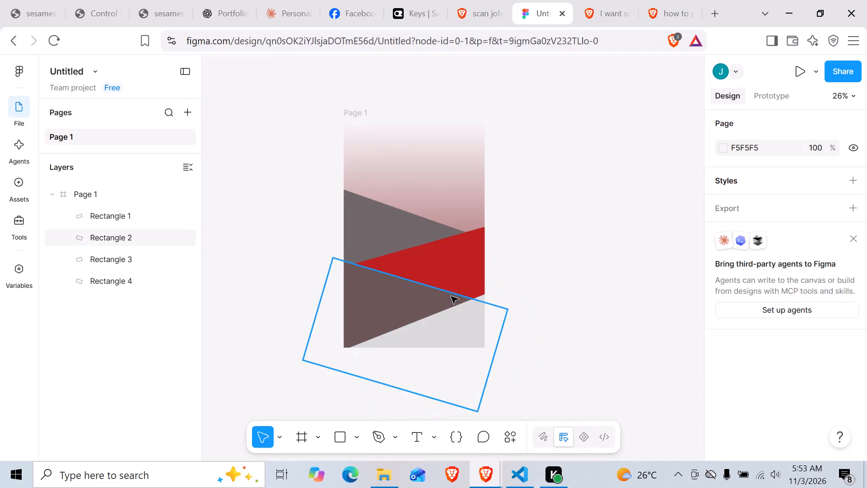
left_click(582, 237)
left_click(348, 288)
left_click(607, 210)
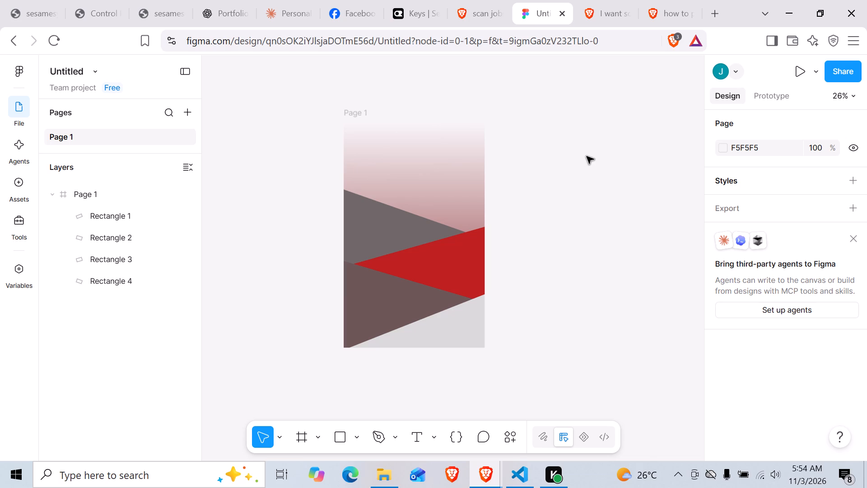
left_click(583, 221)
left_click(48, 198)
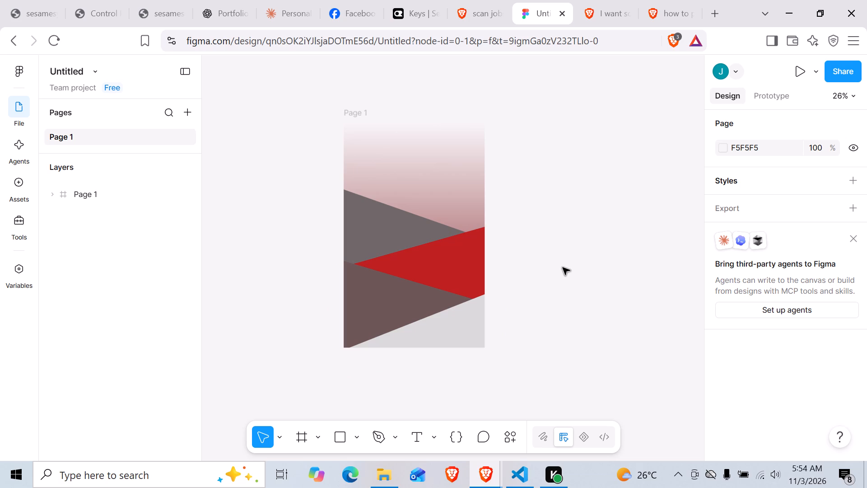
Add a drop shadow effect to the light grey Rectangle 1 at the bottom of the frame.
left_click(446, 316)
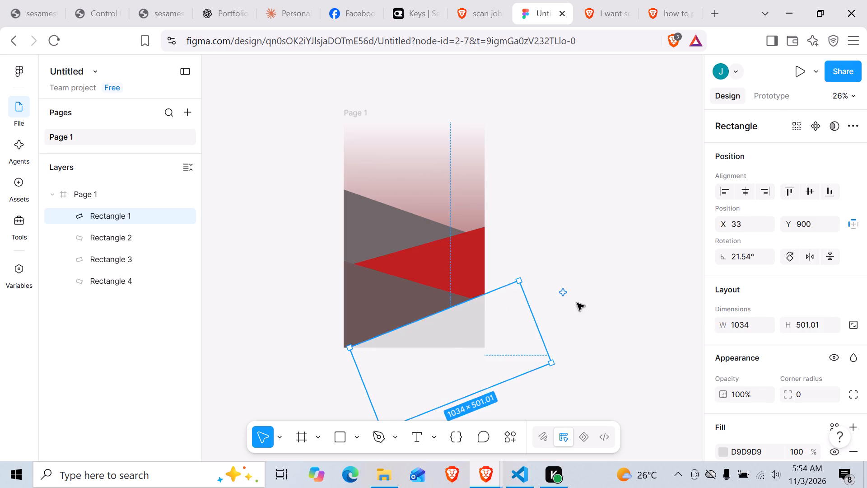
scroll(789, 324, "down", 4)
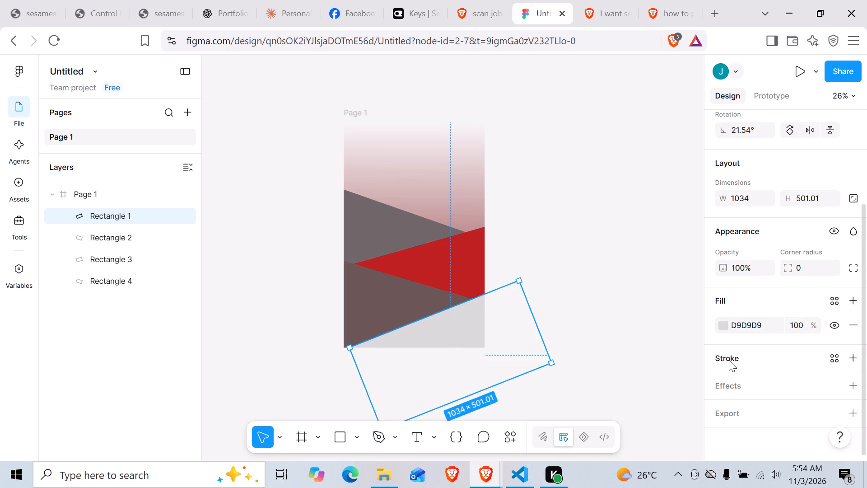
left_click(730, 385)
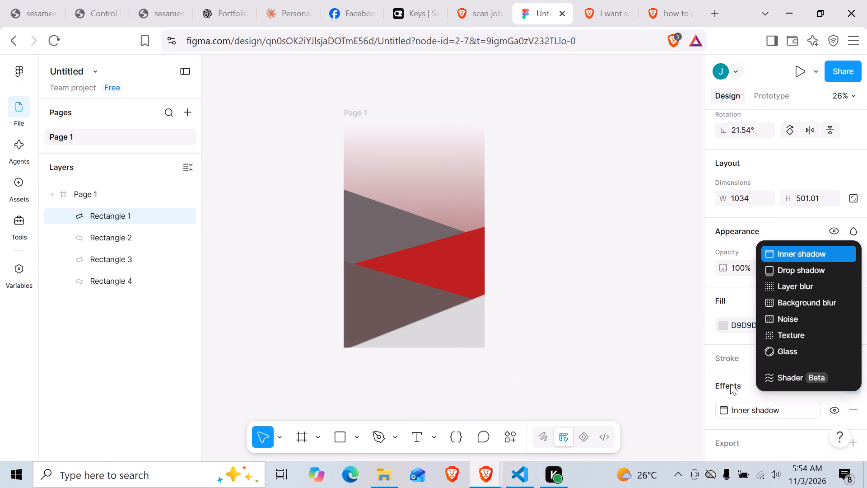
left_click(788, 272)
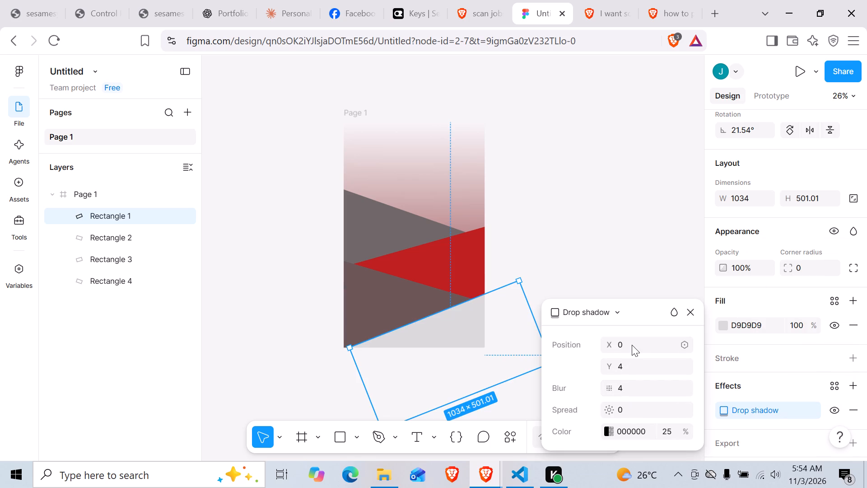
left_click(685, 345)
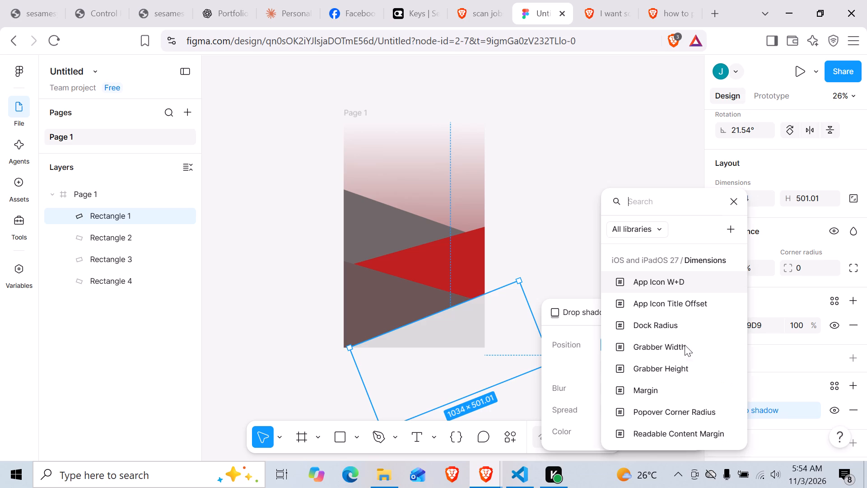
left_click(540, 235)
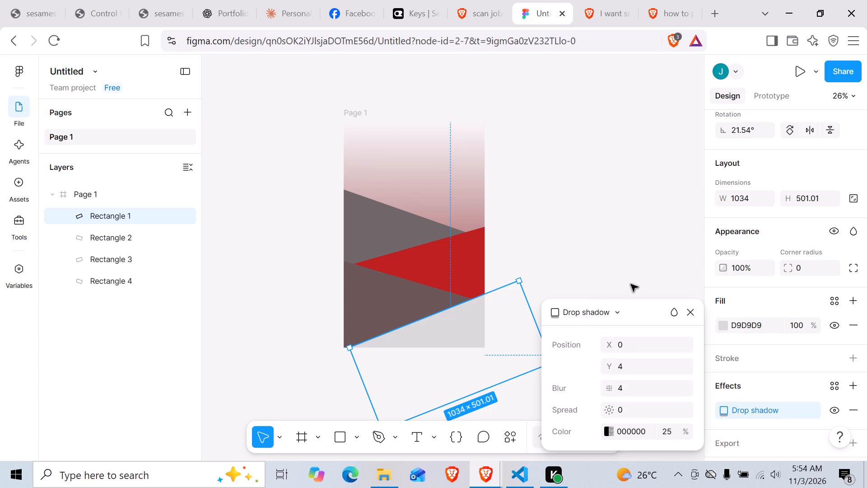
left_click(634, 269)
left_click(435, 337)
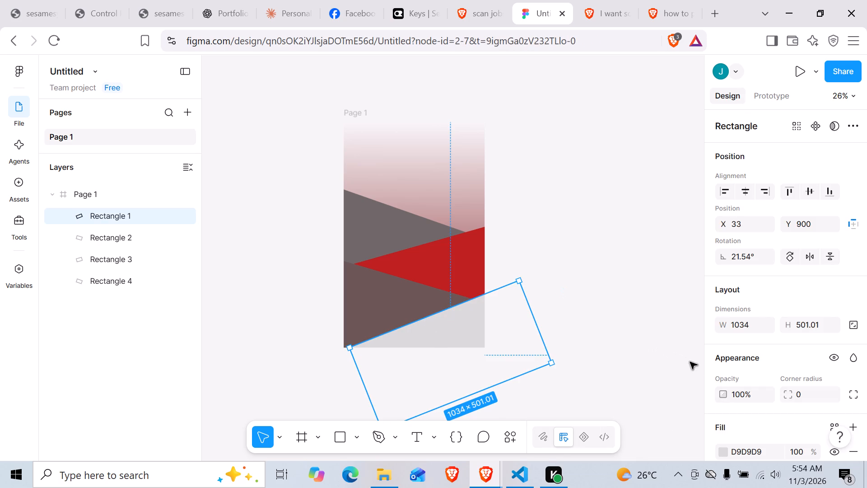
Set the vertical offset of the light grey Rectangle 1's drop shadow to -5.
scroll(770, 360, "down", 4)
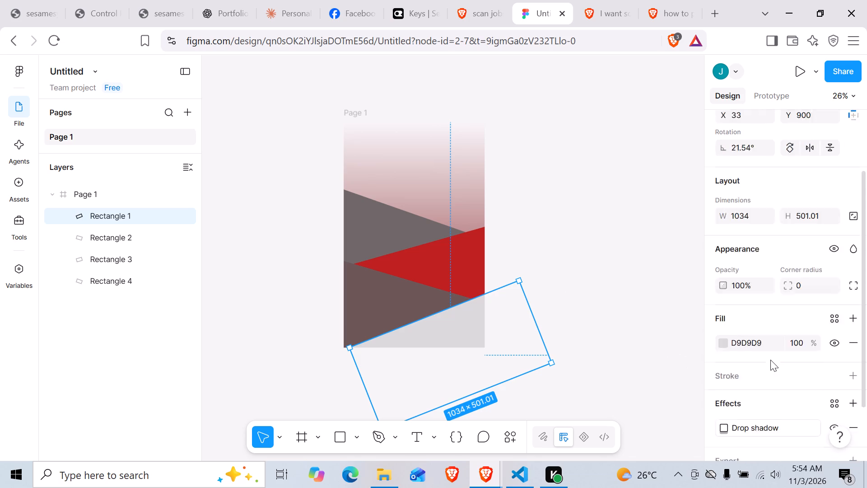
left_click(749, 382)
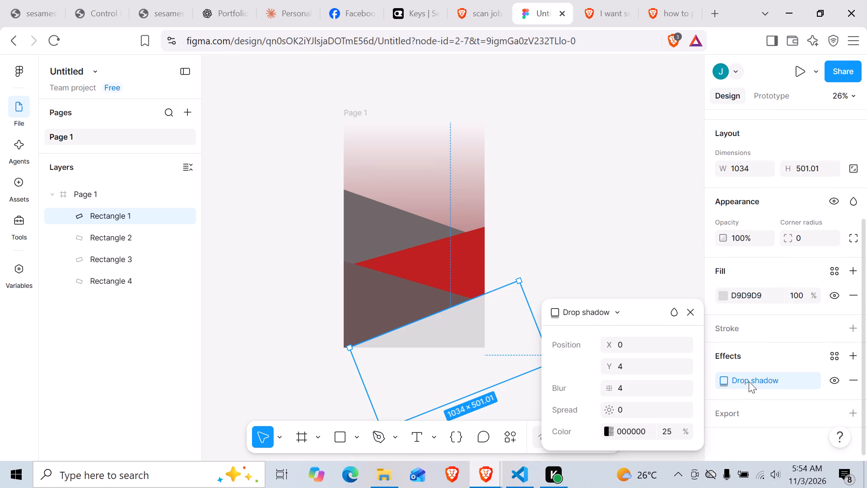
left_click(642, 363)
left_click_drag(642, 363, 662, 368)
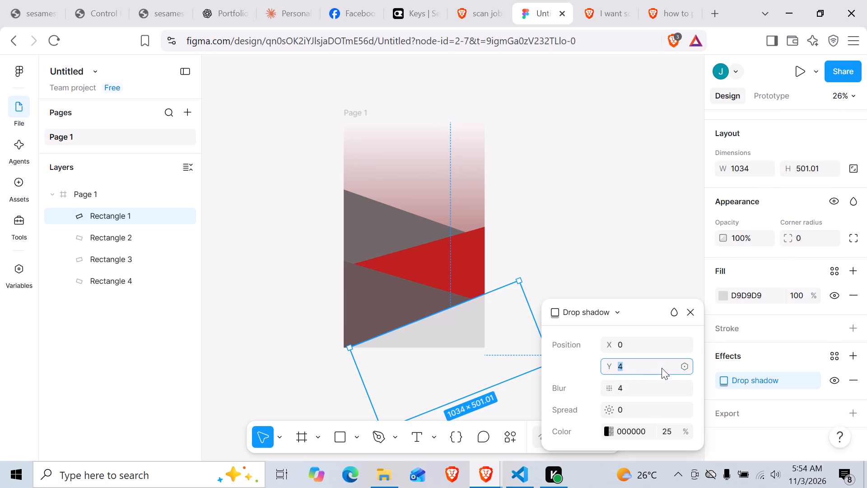
left_click_drag(658, 367, 656, 375)
left_click_drag(654, 365, 654, 372)
triple_click(654, 364)
left_click(654, 364)
left_click(643, 347)
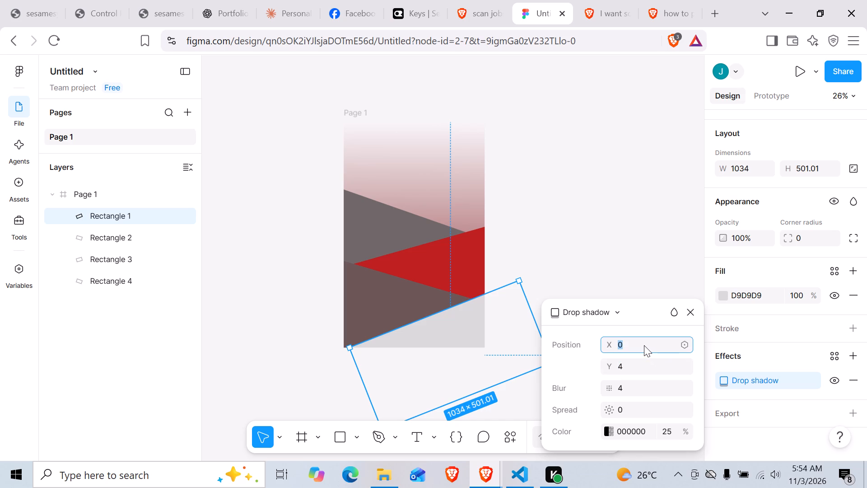
left_click(644, 344)
left_click(636, 364)
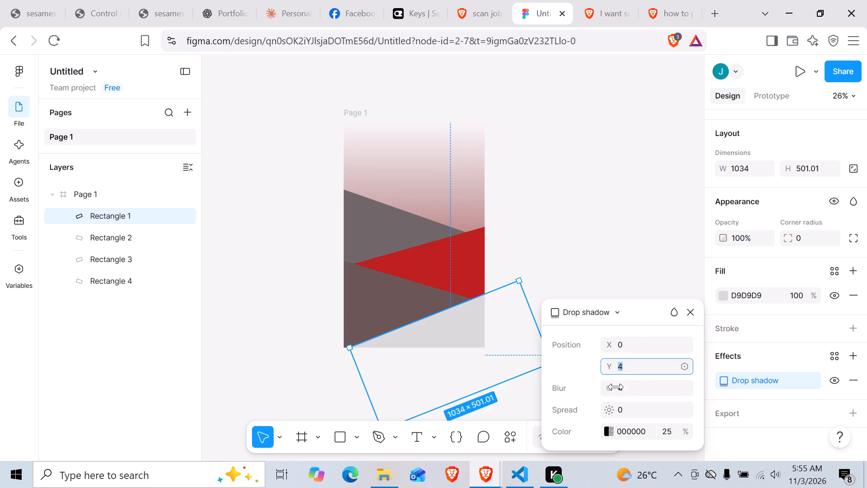
key("BackSpace")
type("-5")
key("Return")
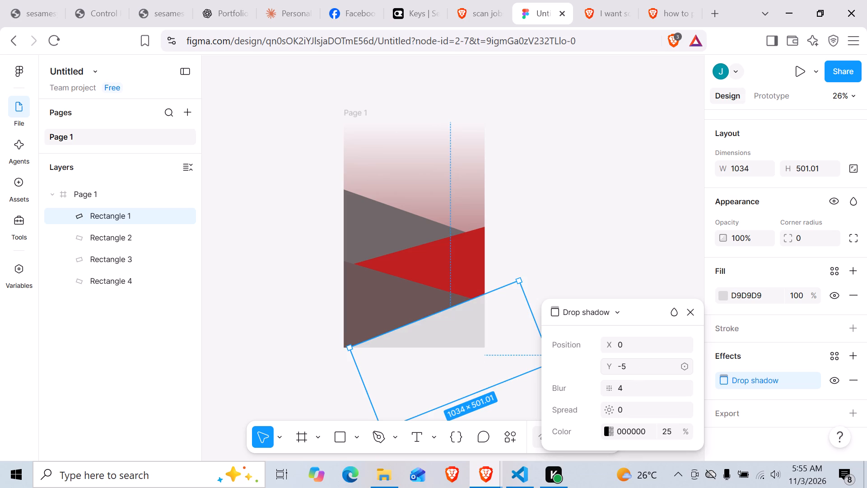
scroll(319, 323, "up", 2, "ctrl")
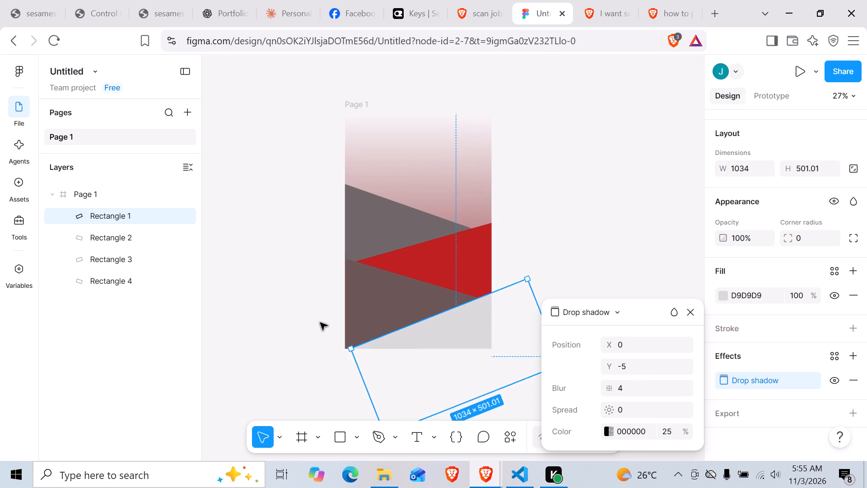
scroll(320, 323, "up", 9, "ctrl")
left_click(243, 295)
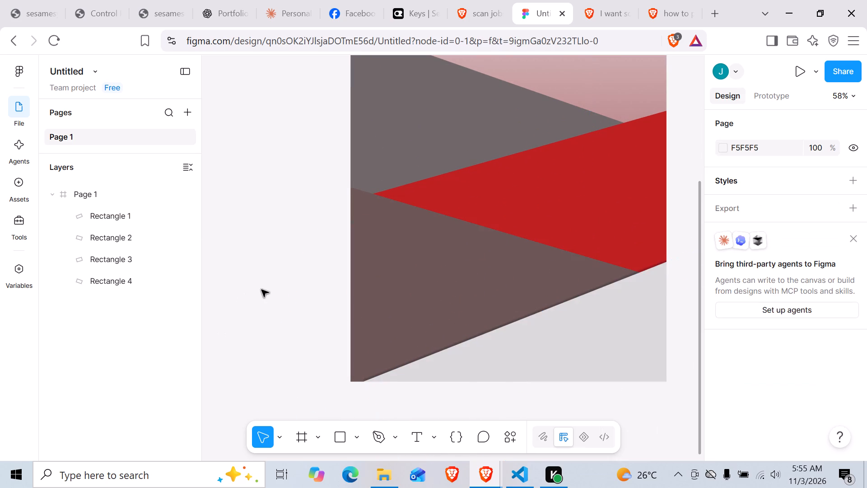
Set the blur and the spread of Rectangle 1's drop shadow to 10 each.
scroll(271, 288, "left", 1)
left_click(477, 340)
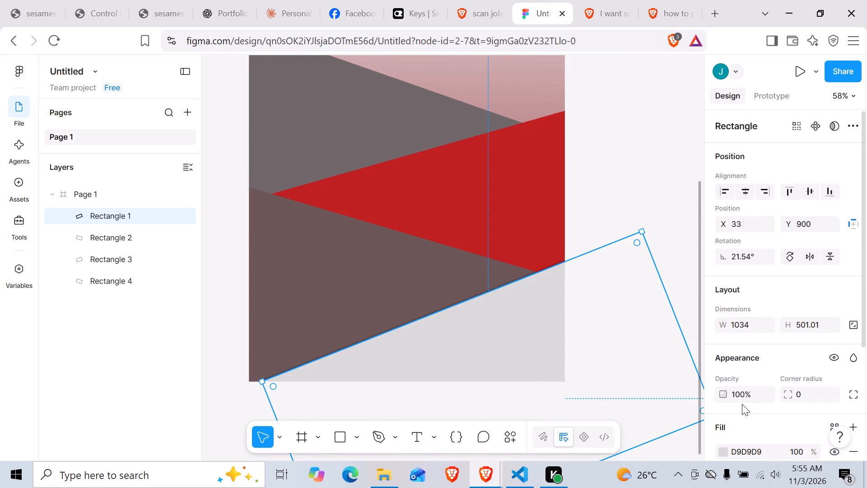
scroll(742, 398, "down", 2)
left_click(739, 399)
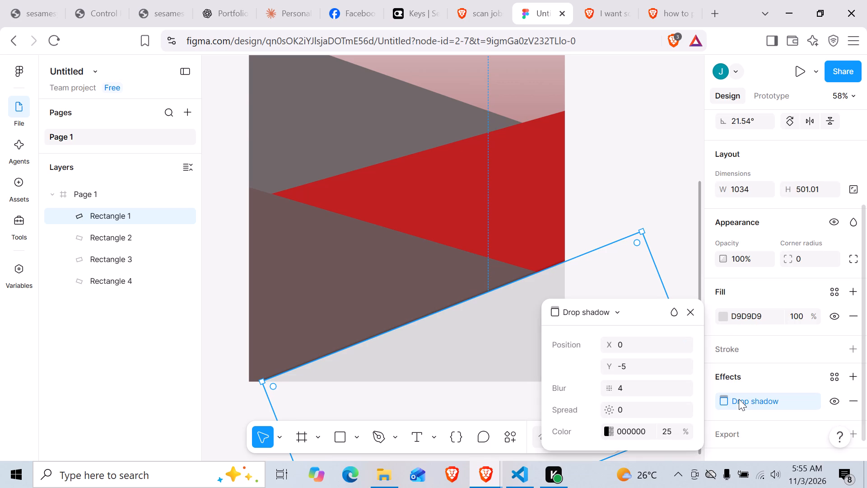
left_click(628, 390)
key("BackSpace")
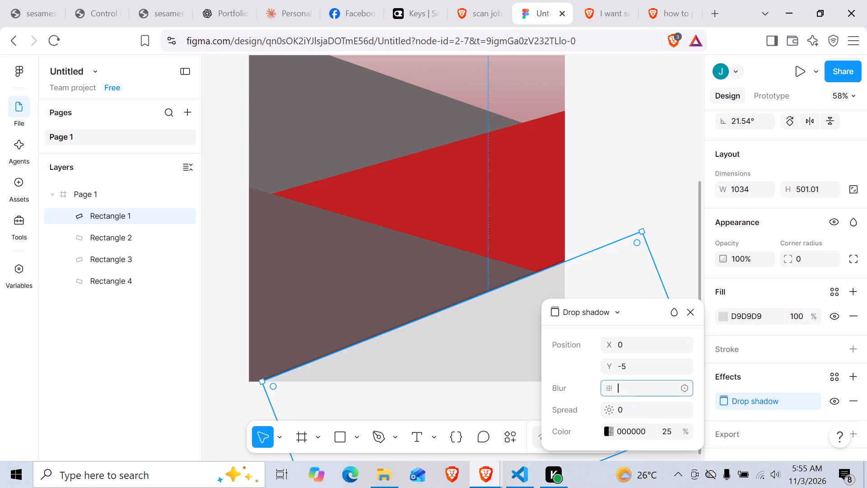
type("10")
key("Return")
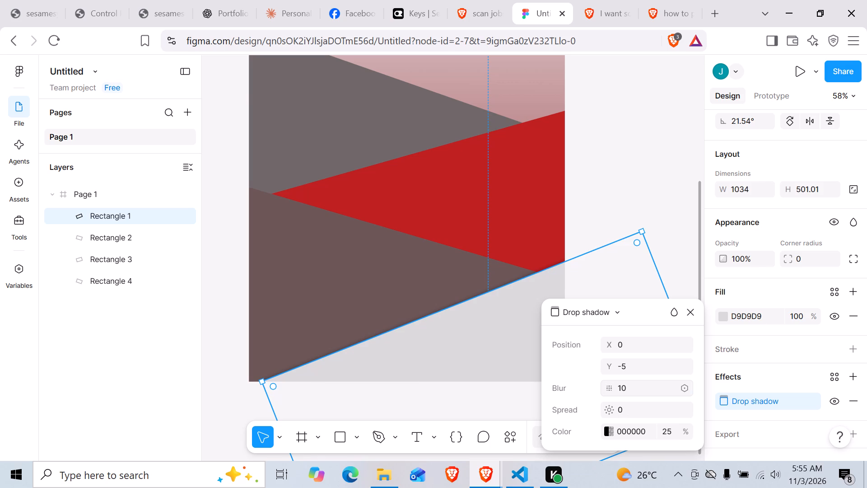
left_click(628, 410)
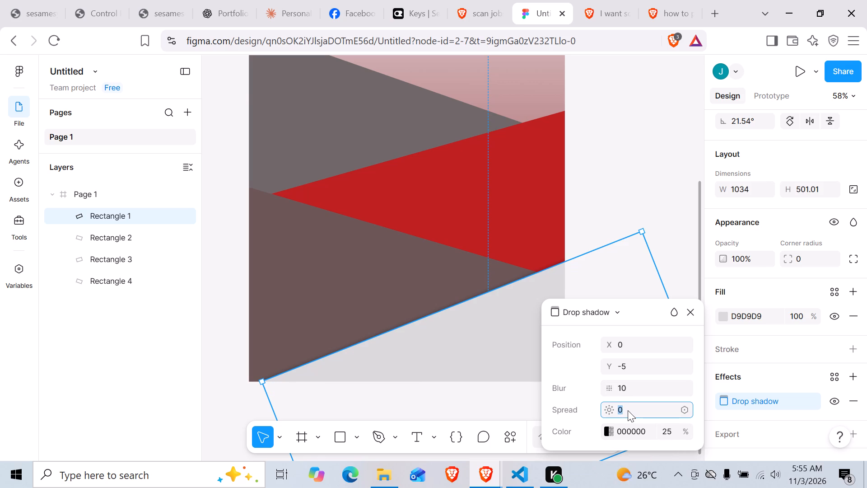
key("BackSpace")
type("10")
key("Return")
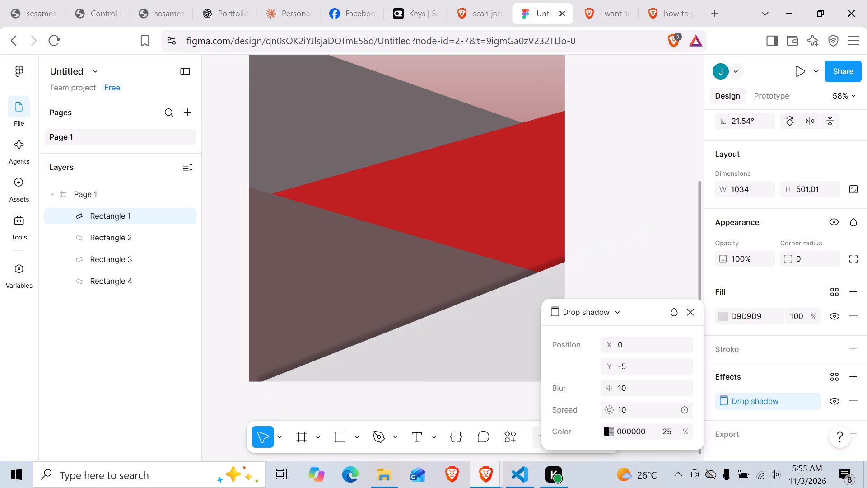
left_click(615, 155)
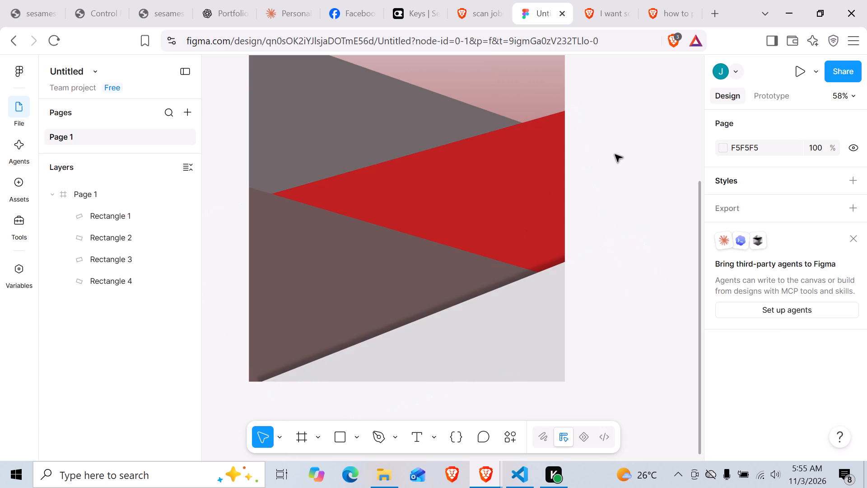
Set the horizontal offset of the light grey Rectangle 1's drop shadow to -4.
left_click(447, 357)
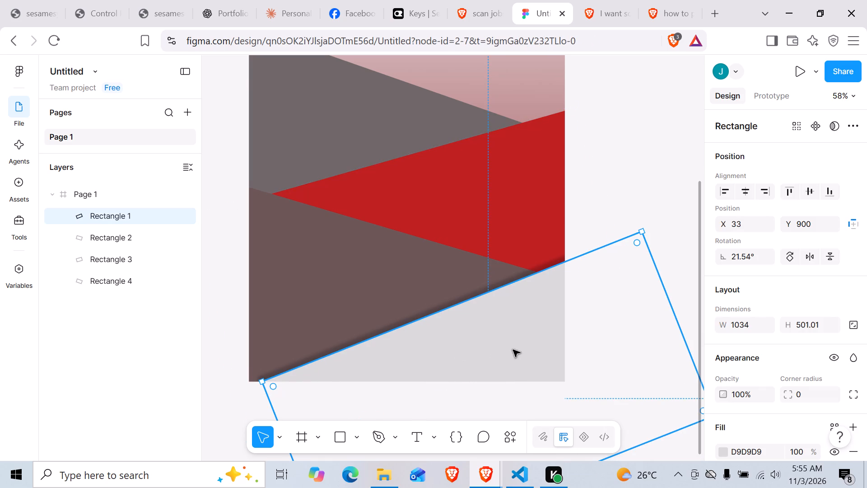
scroll(777, 398, "down", 2)
left_click(729, 399)
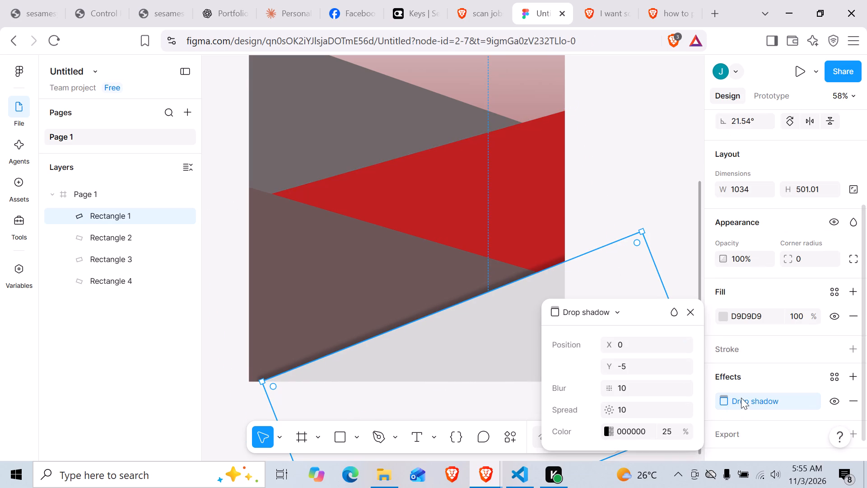
left_click(630, 343)
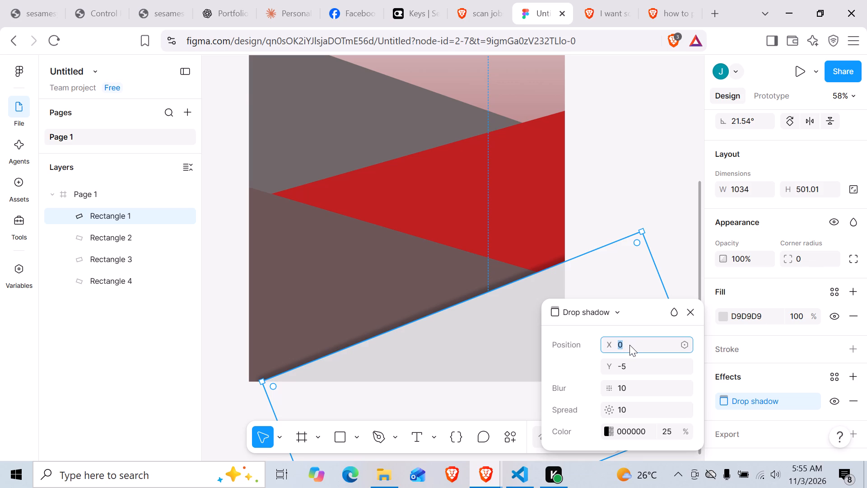
key("BackSpace")
key("minus")
key("4")
key("Return")
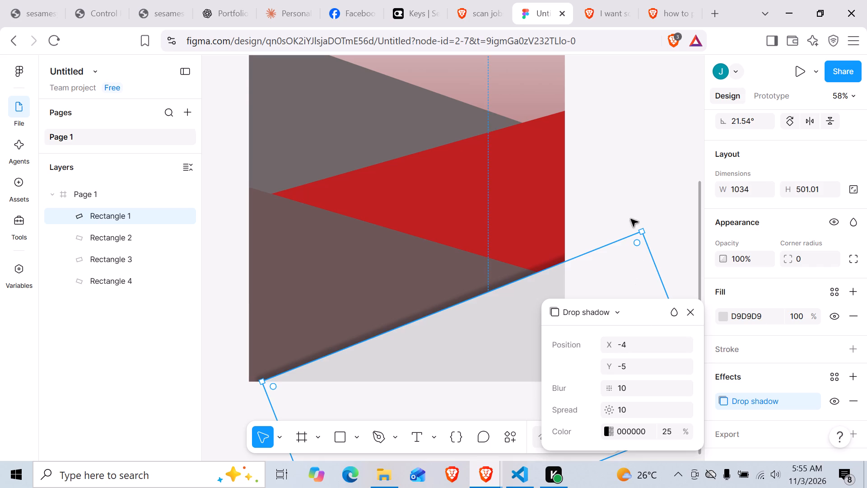
Soften Rectangle 1's drop shadow by setting its blur to 40.
left_click(639, 387)
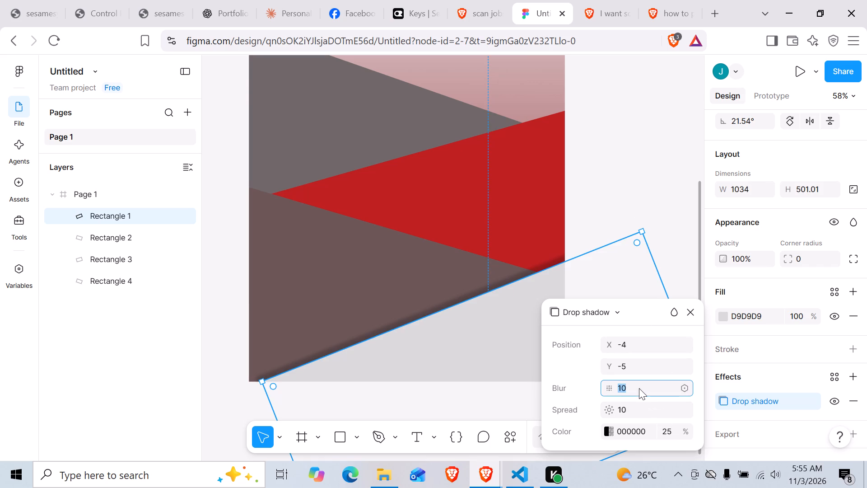
key("BackSpace")
type("40")
key("Return")
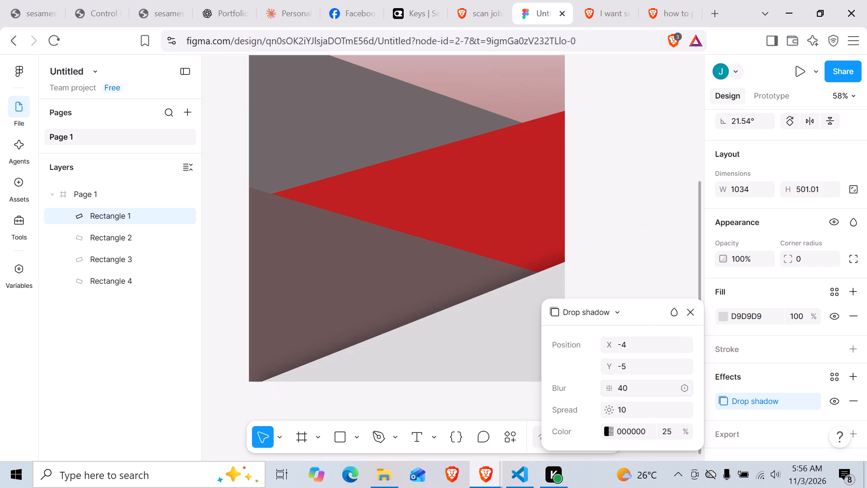
left_click(606, 188)
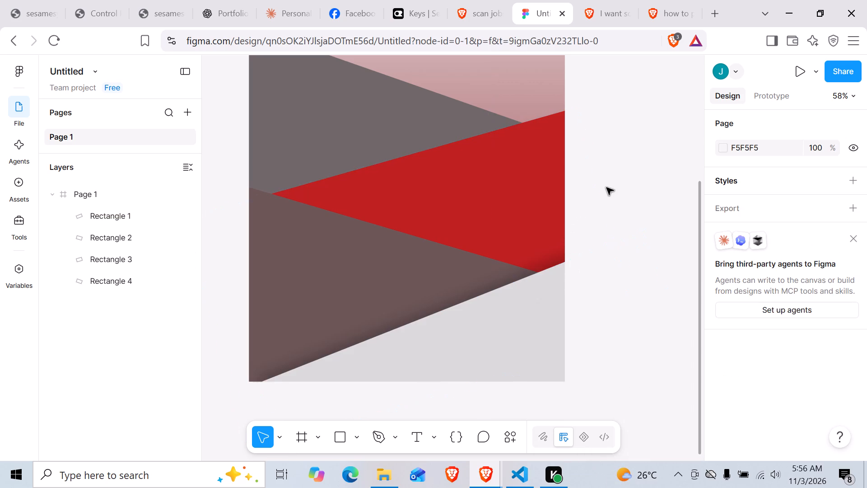
scroll(527, 224, "down", 8, "ctrl")
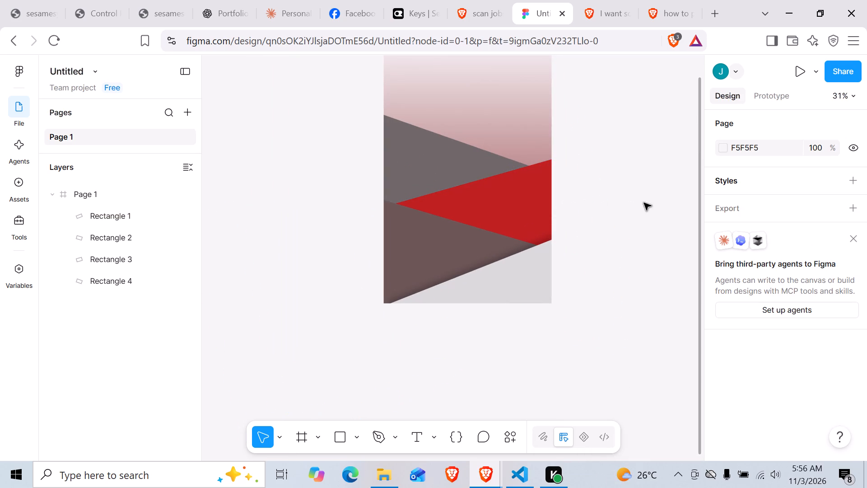
Add a drop shadow effect to the brown Rectangle 2.
scroll(594, 227, "up", 5, "ctrl")
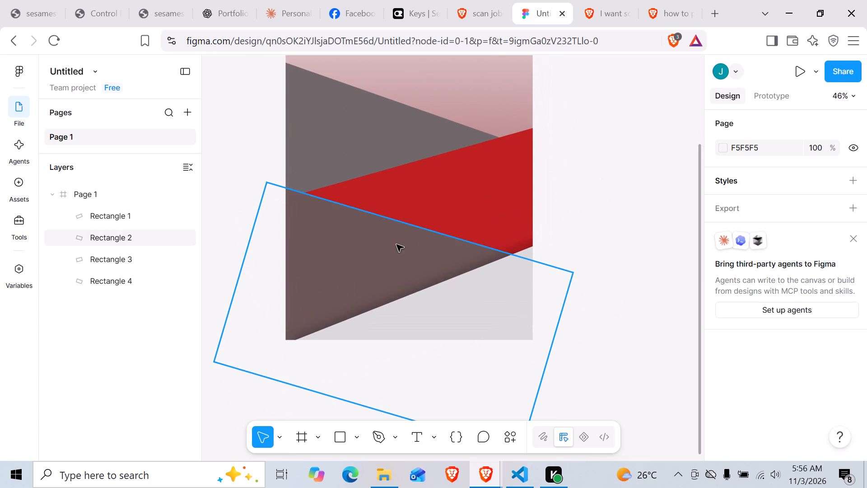
left_click(396, 244)
scroll(791, 360, "down", 3)
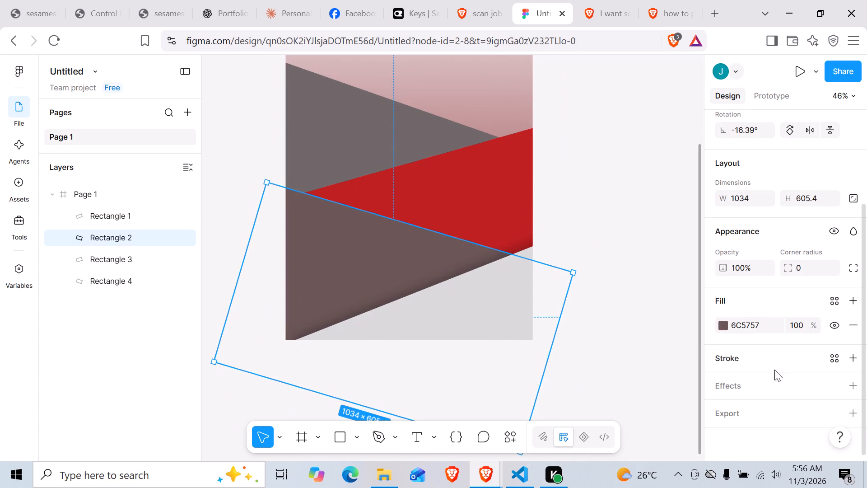
left_click(741, 381)
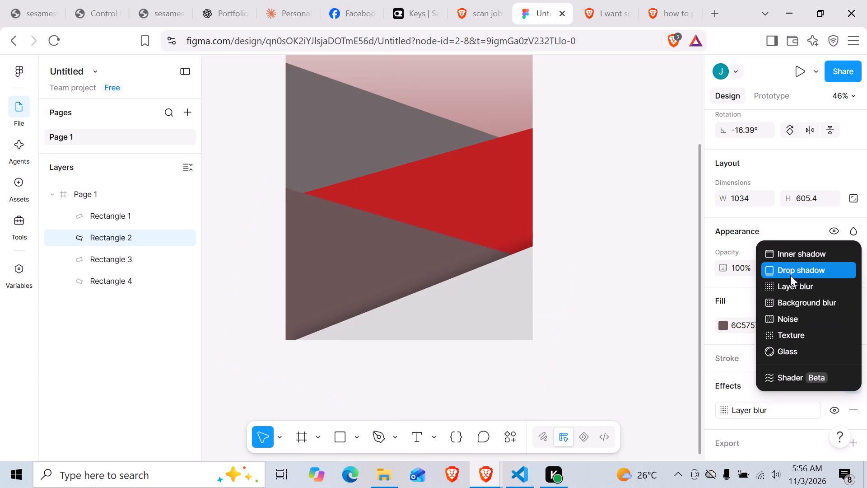
left_click(791, 273)
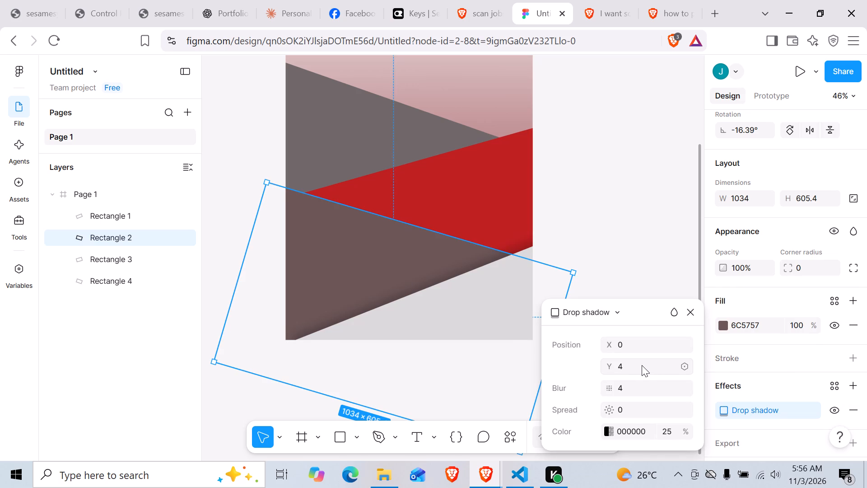
Set the vertical offset of the brown Rectangle 2's drop shadow to -5.
left_click(641, 365)
key("BackSpace")
type("-5")
key("Return")
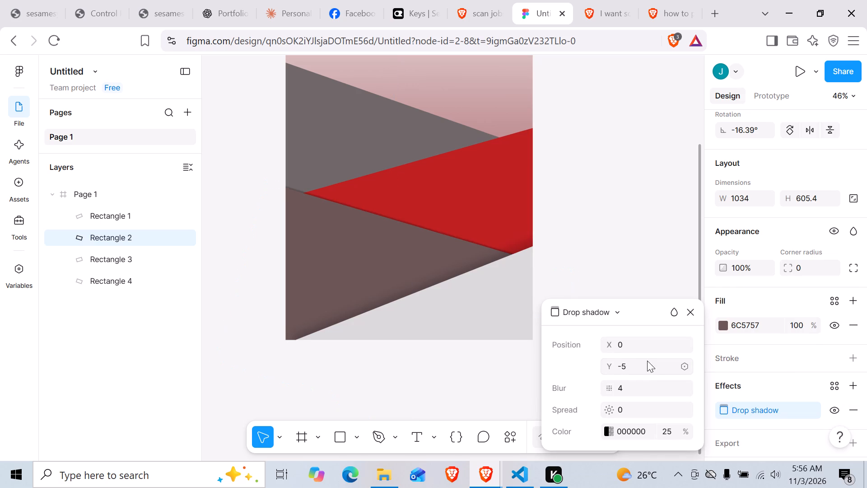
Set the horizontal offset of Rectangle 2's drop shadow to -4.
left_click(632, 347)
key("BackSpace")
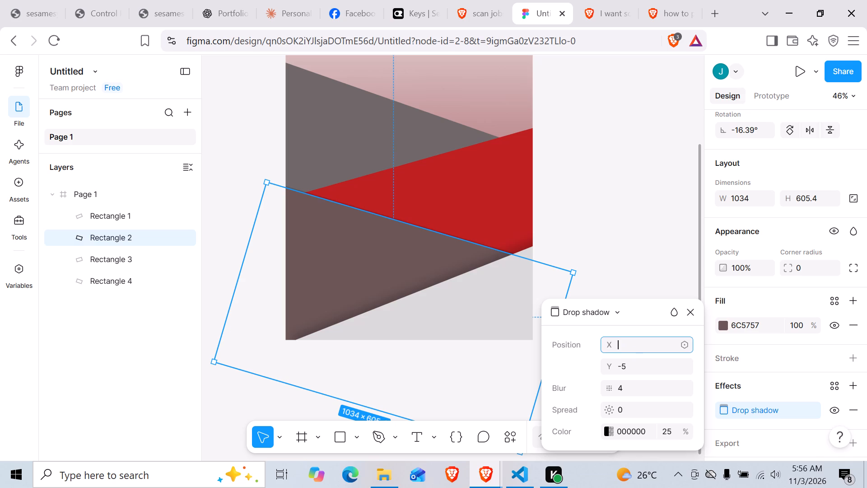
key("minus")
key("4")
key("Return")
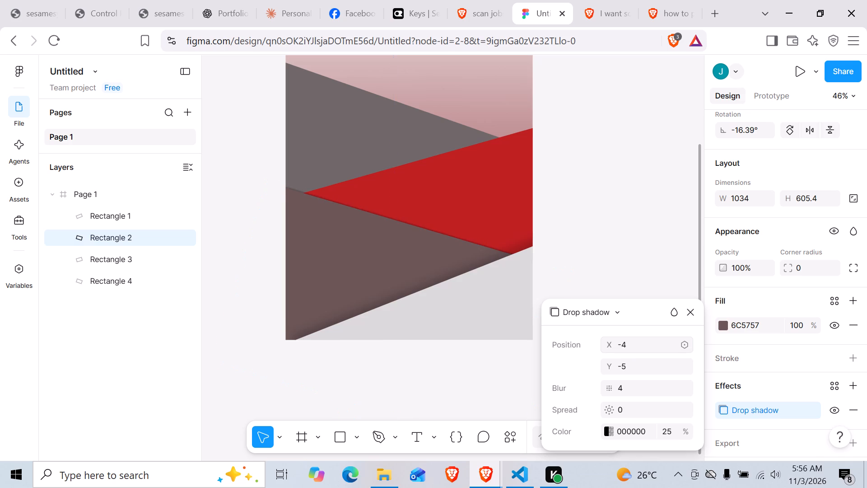
Set the horizontal offset of Rectangle 2's drop shadow to 5.
left_click(634, 349)
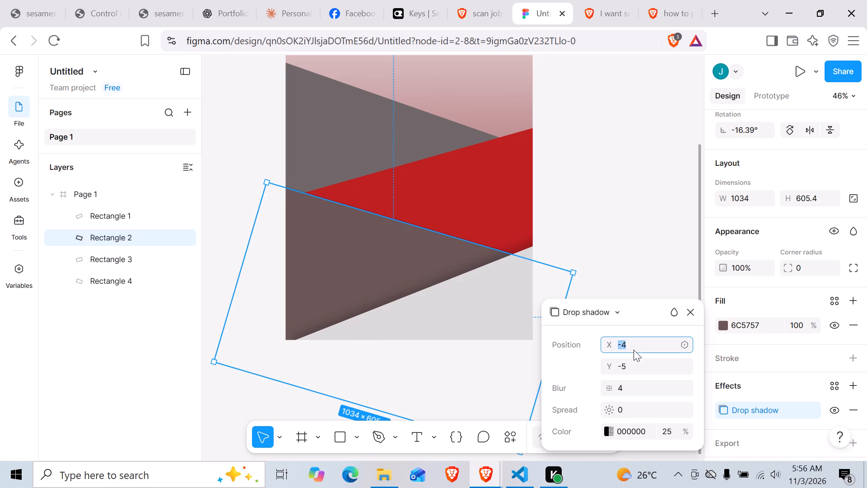
key("BackSpace")
key("5")
key("Return")
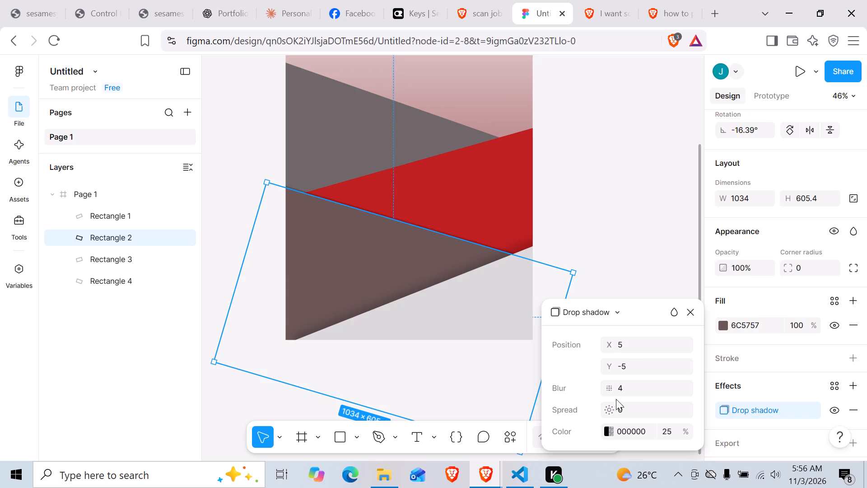
Soften Rectangle 2's drop shadow with a blur of 40 and a spread of 10, and deselect the rectangle.
left_click(634, 390)
key("BackSpace")
type("40")
key("Return")
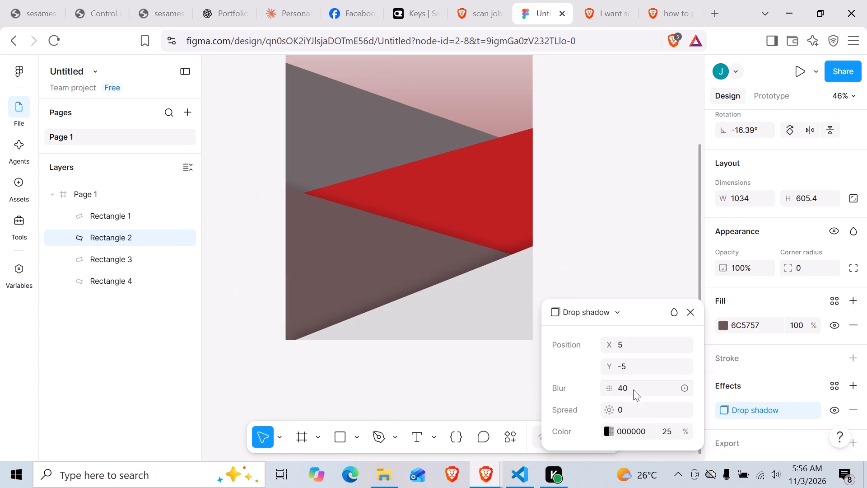
left_click(635, 410)
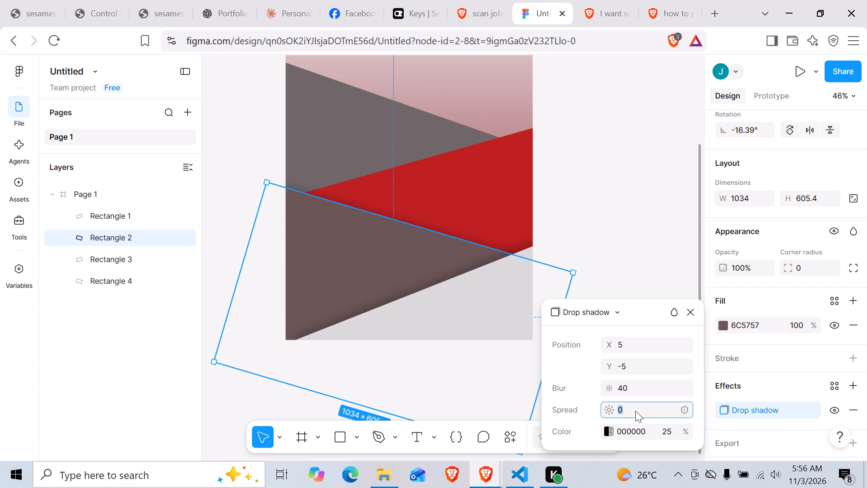
key("BackSpace")
type("10")
key("Return")
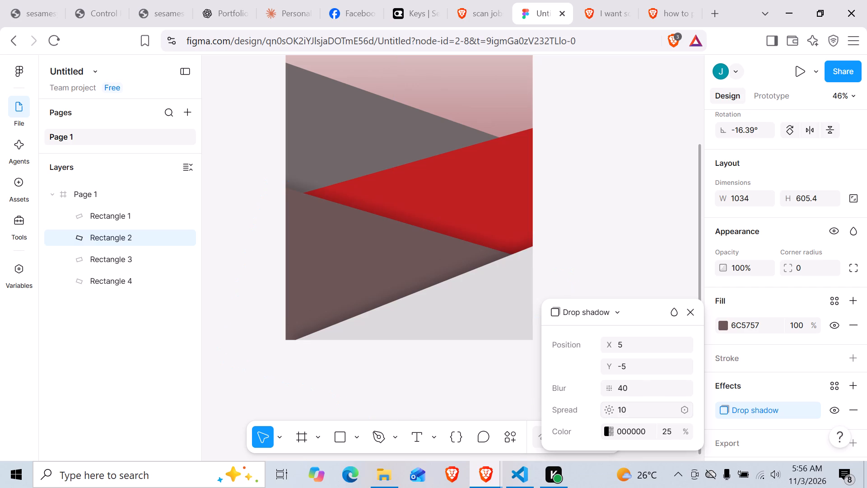
left_click(659, 216)
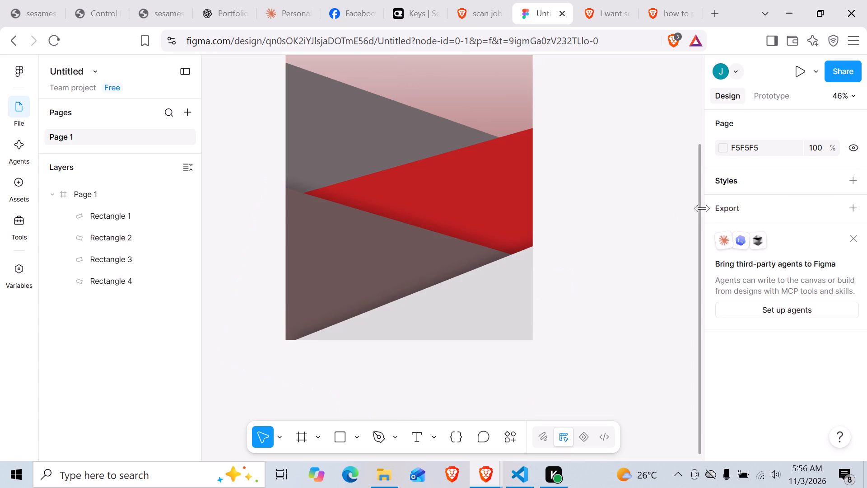
Add a drop shadow effect to the red Rectangle 3.
scroll(566, 264, "down", 2, "ctrl")
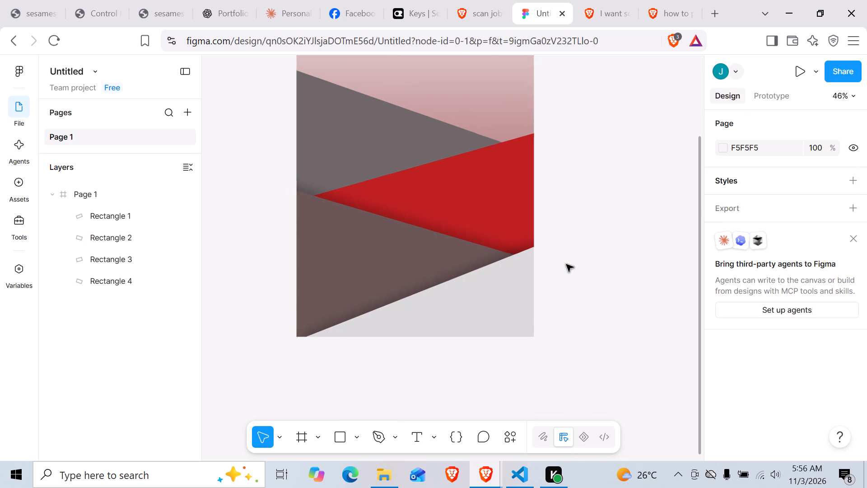
scroll(566, 264, "down", 3, "ctrl")
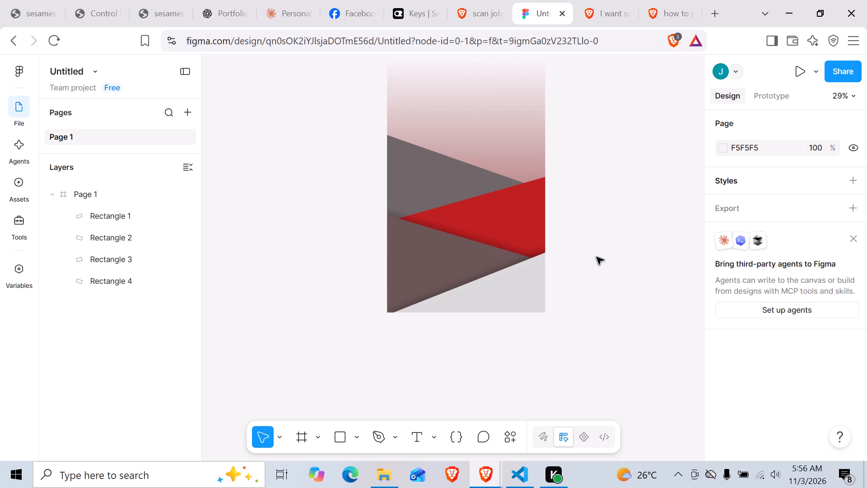
scroll(597, 256, "up", 7, "ctrl")
scroll(572, 244, "up", 3)
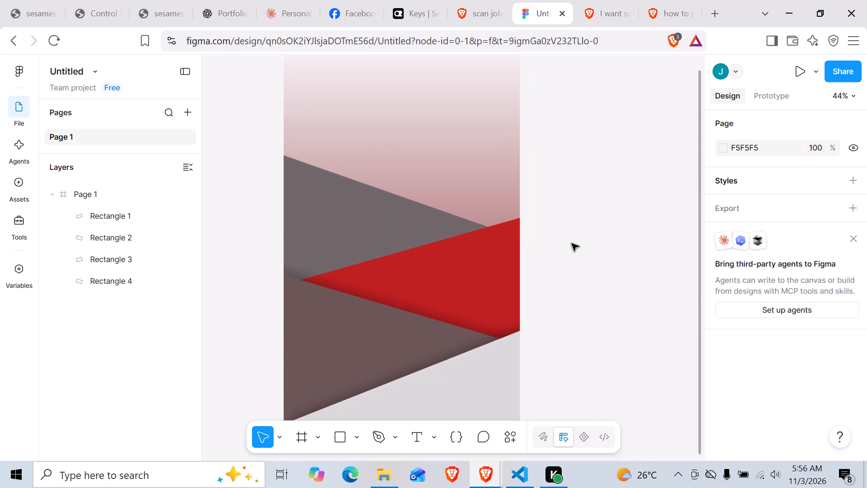
left_click(451, 268)
scroll(768, 352, "down", 1)
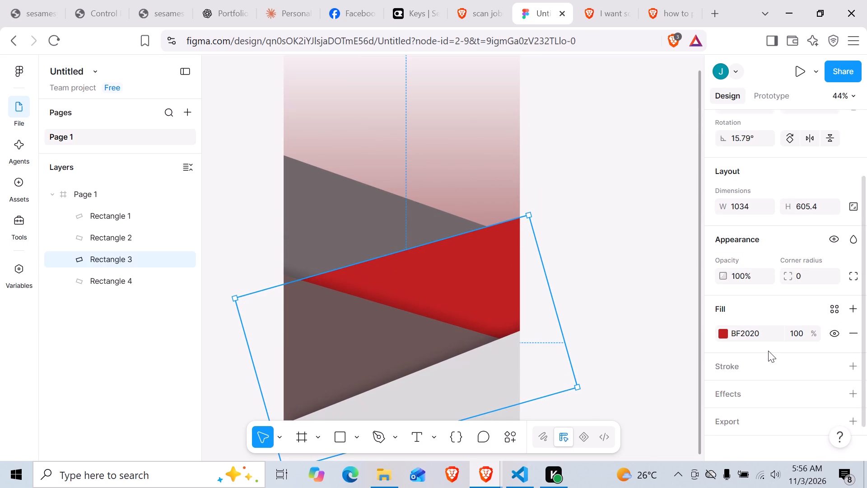
scroll(768, 351, "down", 2)
left_click(739, 386)
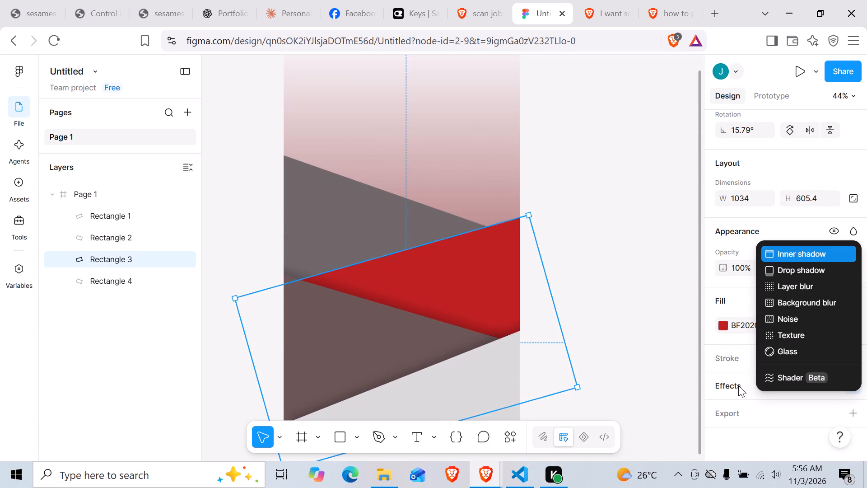
left_click(788, 267)
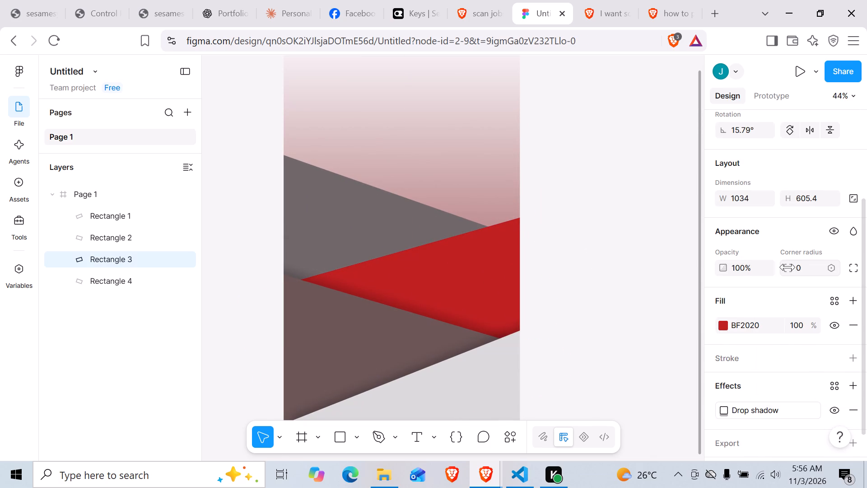
Offset the red Rectangle 3's drop shadow by -4 horizontally and -5 vertically.
left_click(638, 344)
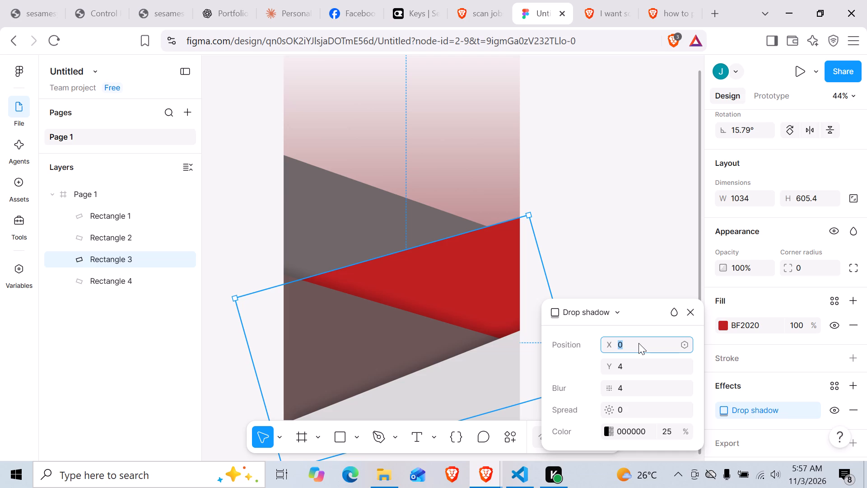
key("BackSpace")
type("-4")
key("Return")
left_click(649, 365)
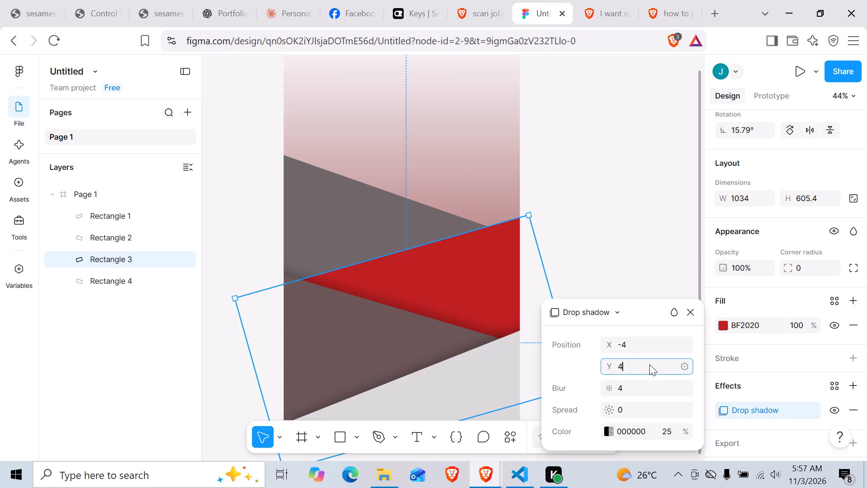
key("BackSpace")
type("-5")
key("Return")
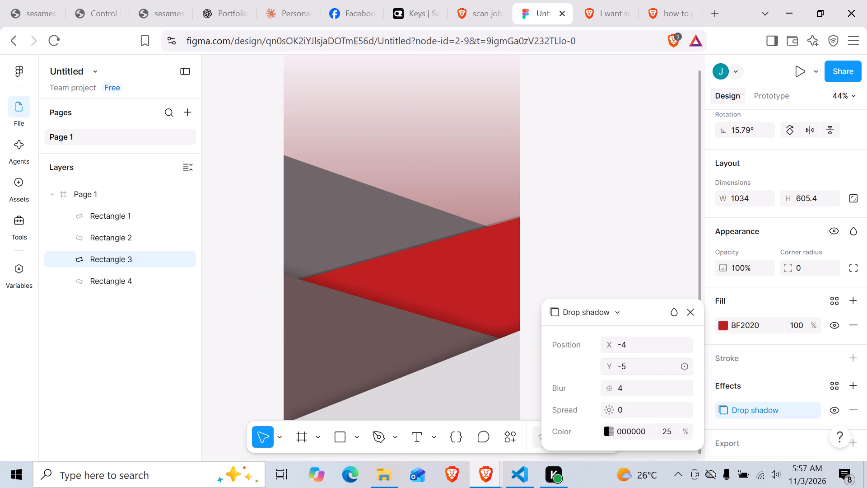
Check Rectangle 1's drop shadow settings and give the red Rectangle 3's shadow a blur of 40 and a spread of 10.
left_click(484, 387)
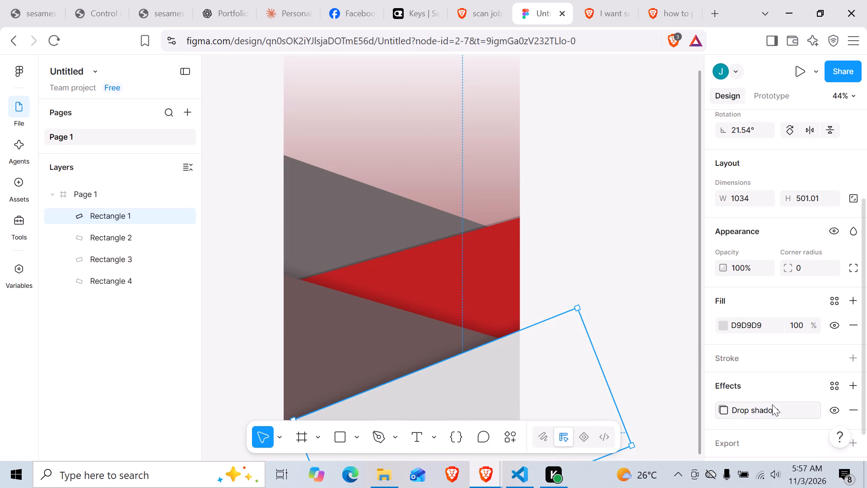
left_click(772, 404)
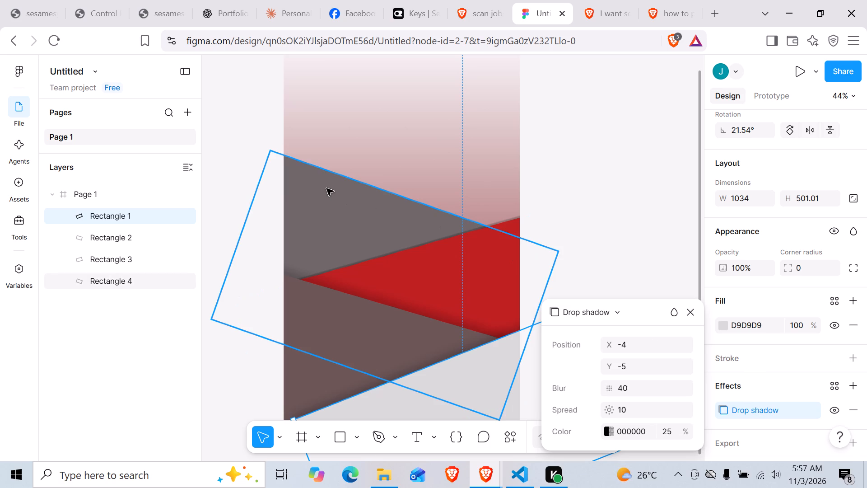
left_click(407, 267)
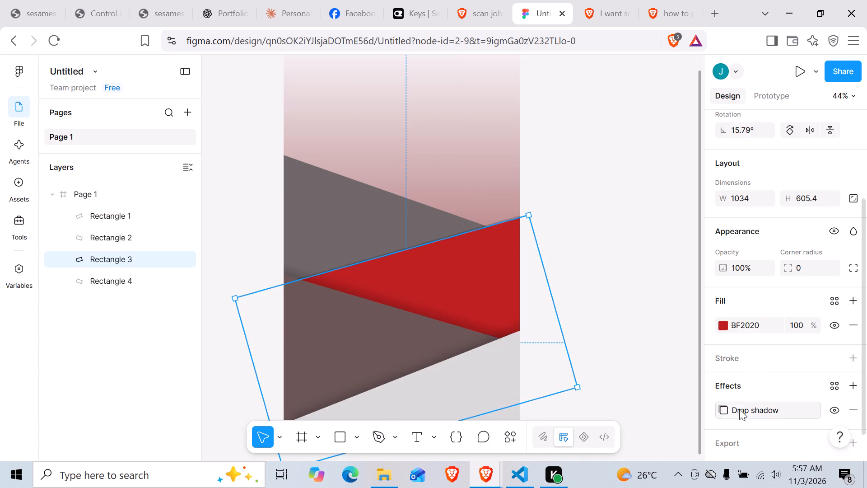
left_click(741, 410)
left_click(640, 385)
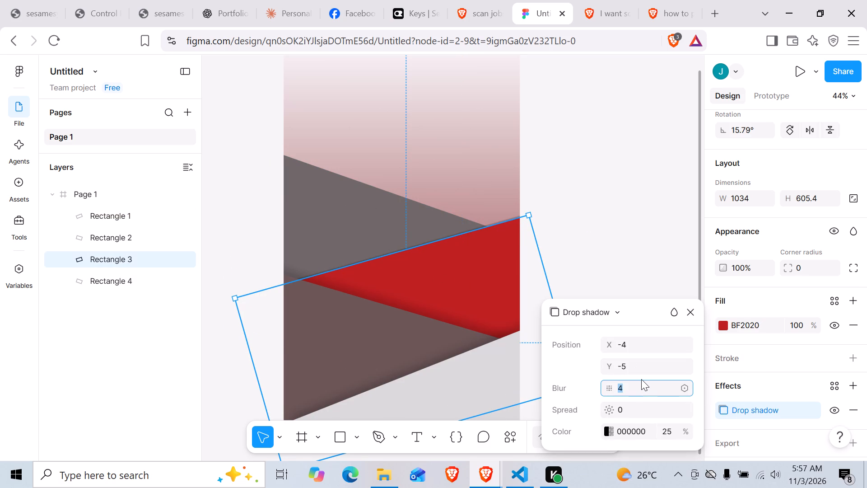
type("40")
key("Return")
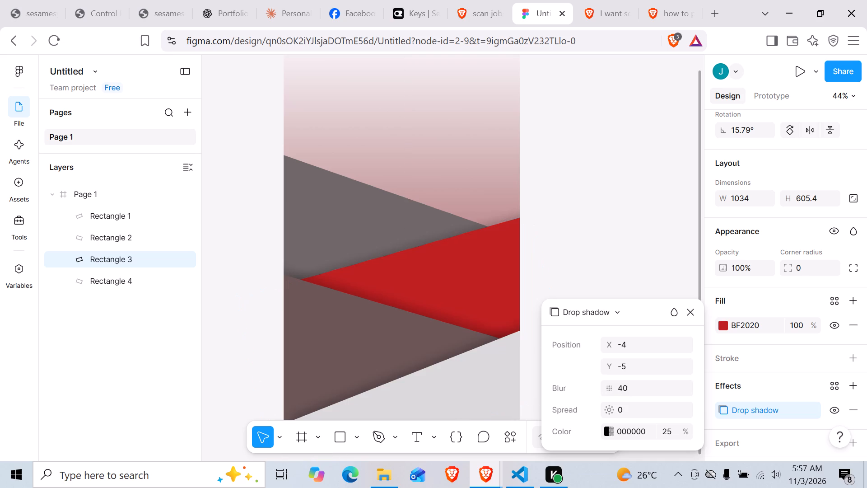
left_click(650, 405)
type("10")
key("Return")
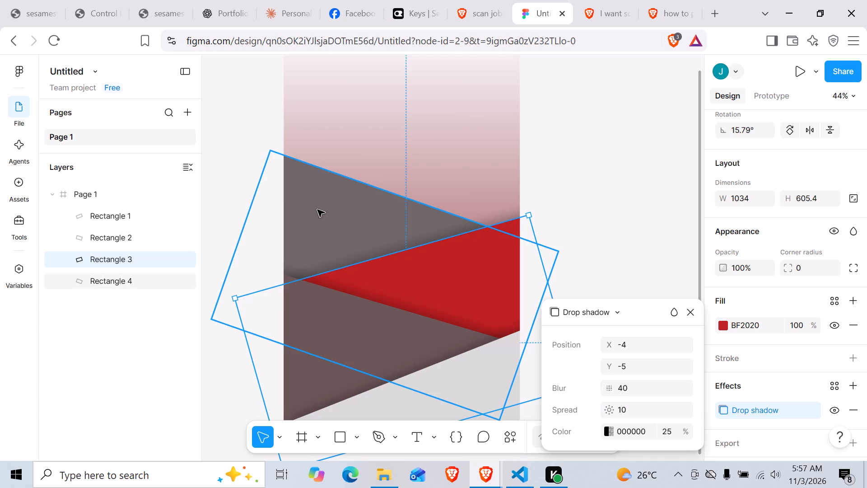
Add a drop shadow effect to the dark grey Rectangle 4.
left_click(322, 210)
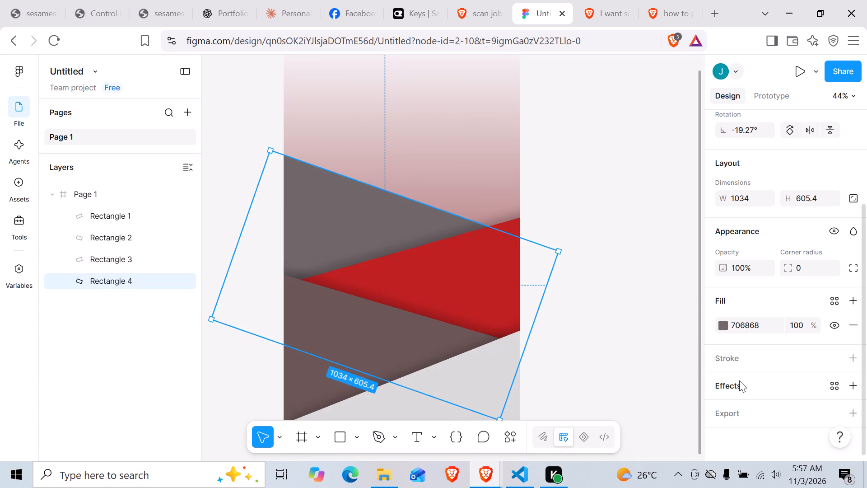
left_click(738, 381)
left_click(774, 268)
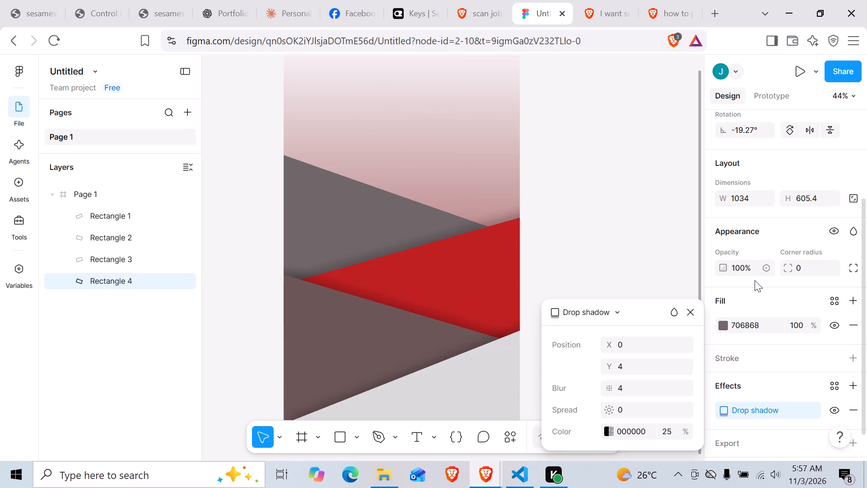
Offset the dark grey Rectangle 4's drop shadow by 4 horizontally and -5 vertically.
left_click(631, 339)
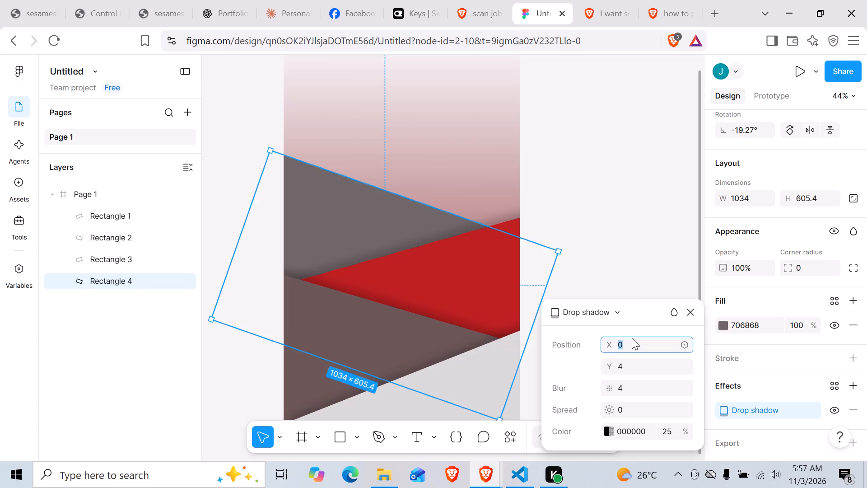
key("4")
key("Return")
left_click(640, 364)
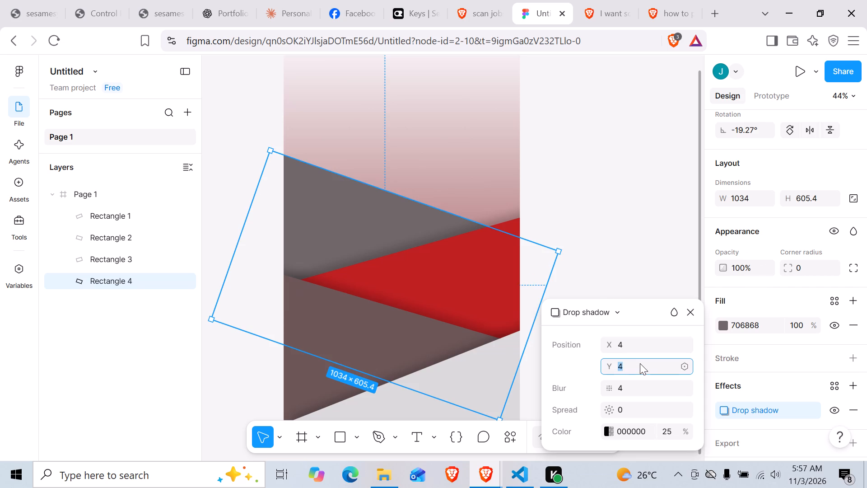
type("-5")
key("Return")
Give the dark grey Rectangle 4's drop shadow a blur of 40 and a spread of 10.
left_click(640, 385)
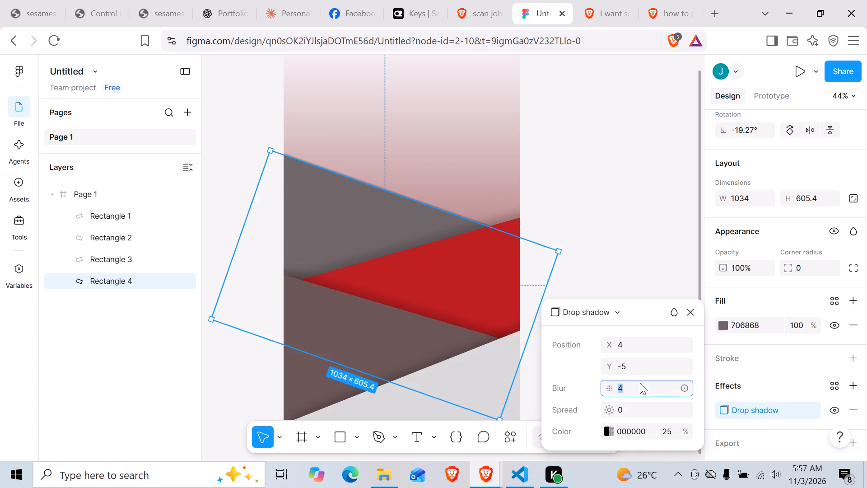
key("BackSpace")
type("40")
key("backslash")
key("BackSpace")
key("Return")
left_click(630, 408)
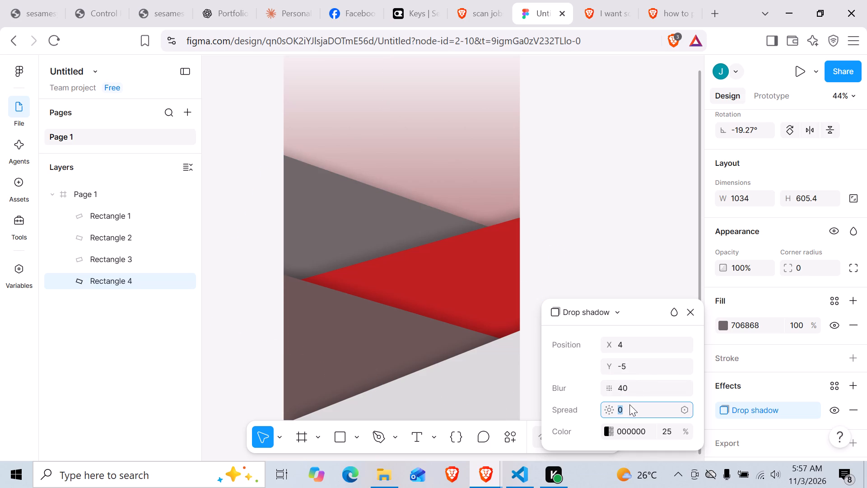
type("10")
key("Return")
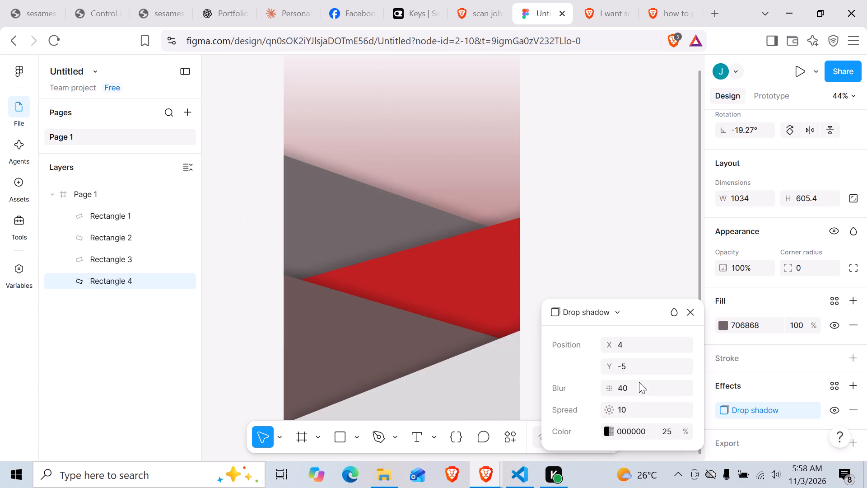
left_click(552, 203)
Recolour the light grey Rectangle 1 at the frame's bottom by sampling the red BF2020 from Rectangle 3.
scroll(463, 230, "down", 2, "ctrl")
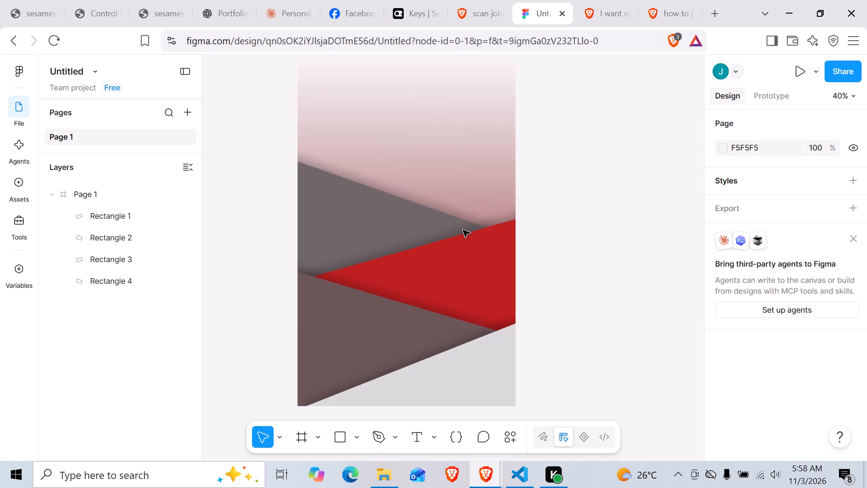
scroll(463, 230, "down", 3, "ctrl")
left_click(611, 178, "ctrl")
scroll(468, 223, "down", 2, "ctrl")
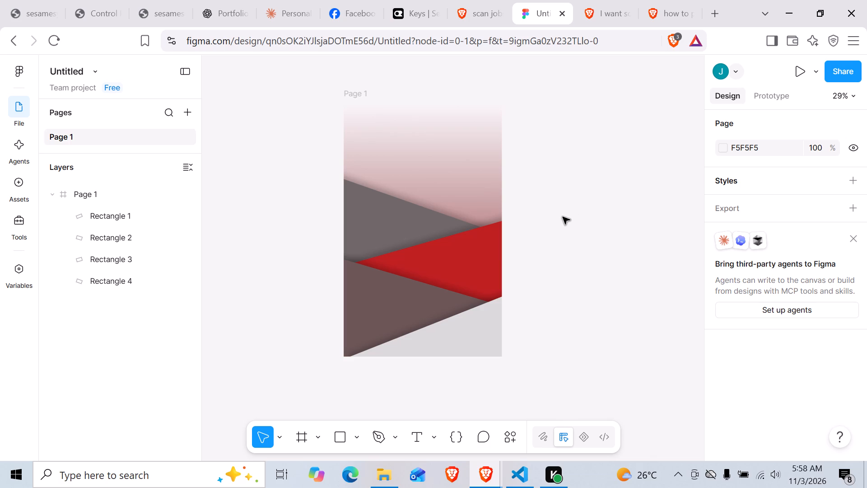
left_click(481, 330)
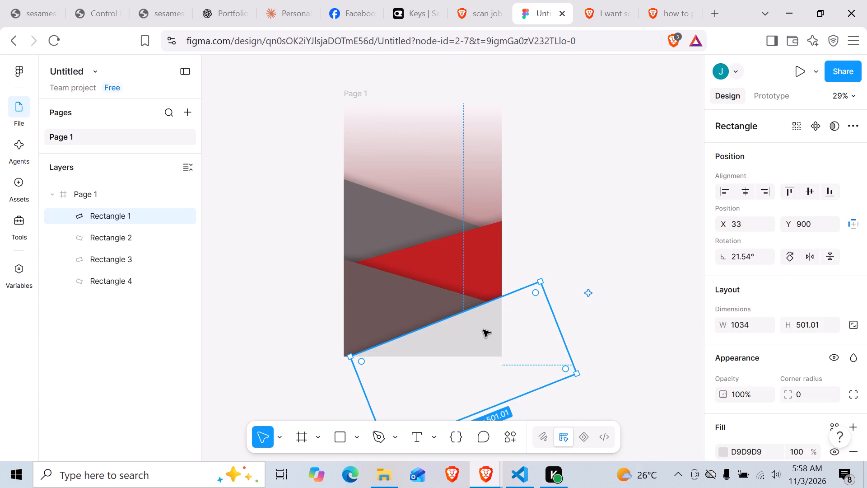
left_click(722, 453)
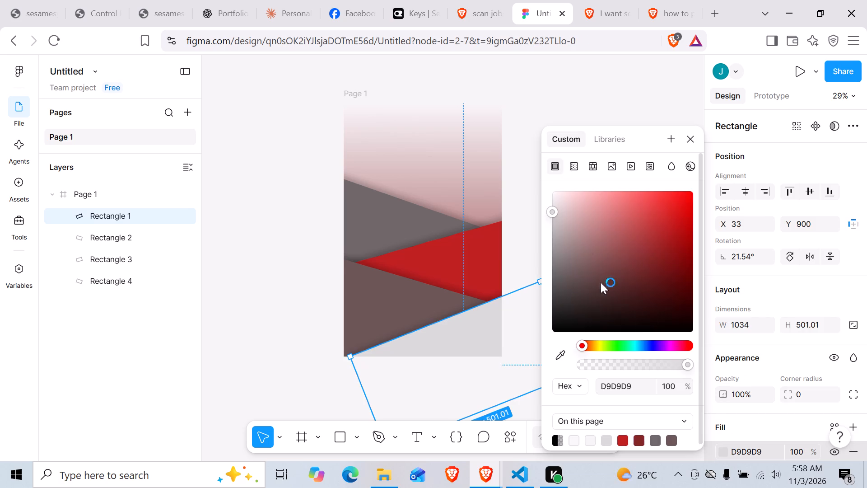
left_click(559, 361)
left_click(447, 263)
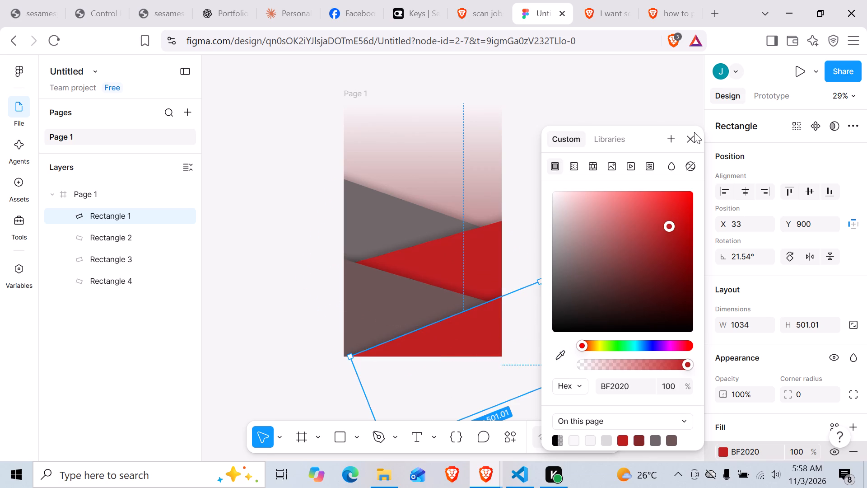
left_click(692, 138)
left_click(661, 109)
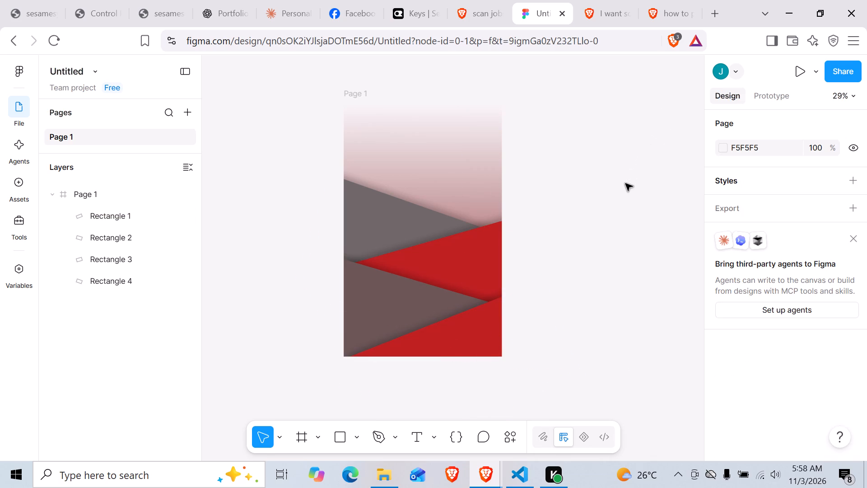